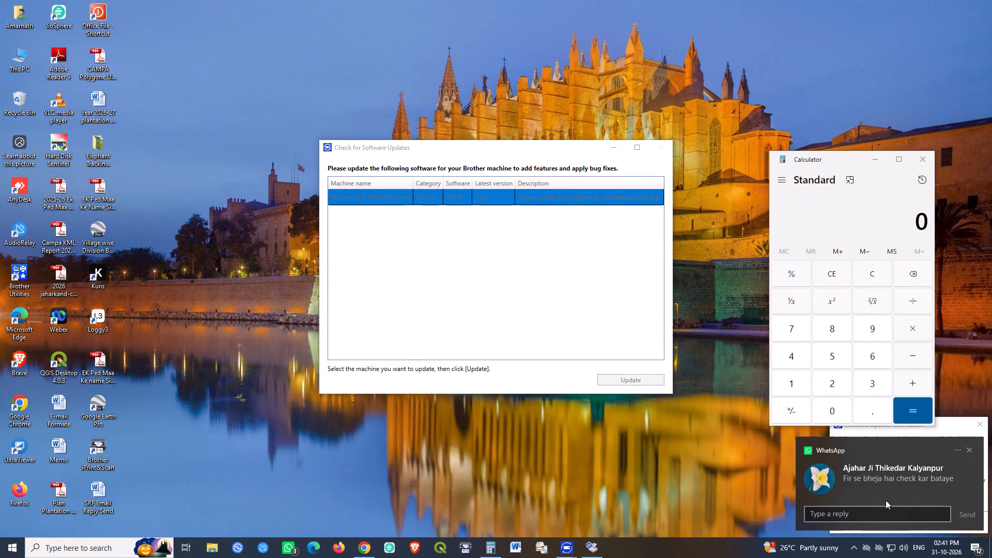
{"action": "left_click", "coordinate": [870, 512]}
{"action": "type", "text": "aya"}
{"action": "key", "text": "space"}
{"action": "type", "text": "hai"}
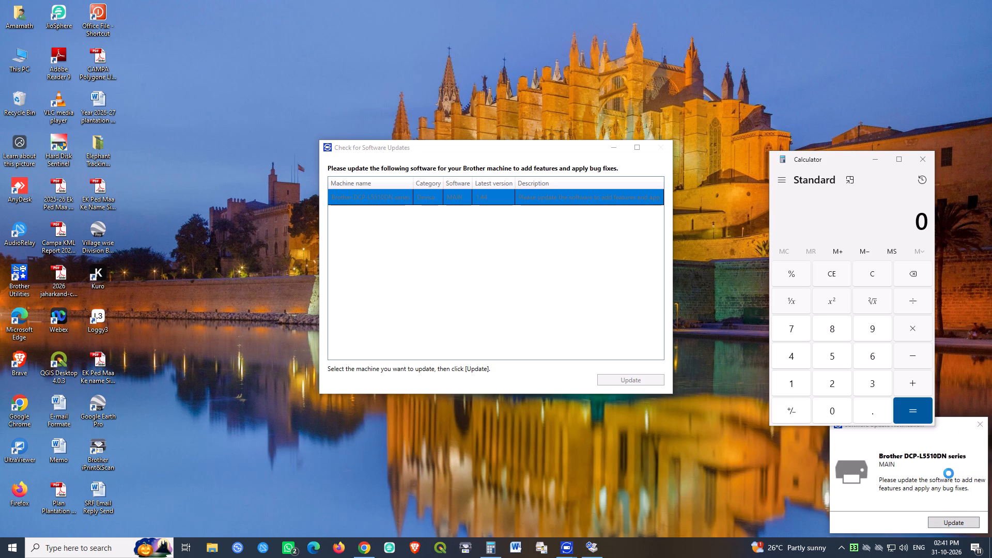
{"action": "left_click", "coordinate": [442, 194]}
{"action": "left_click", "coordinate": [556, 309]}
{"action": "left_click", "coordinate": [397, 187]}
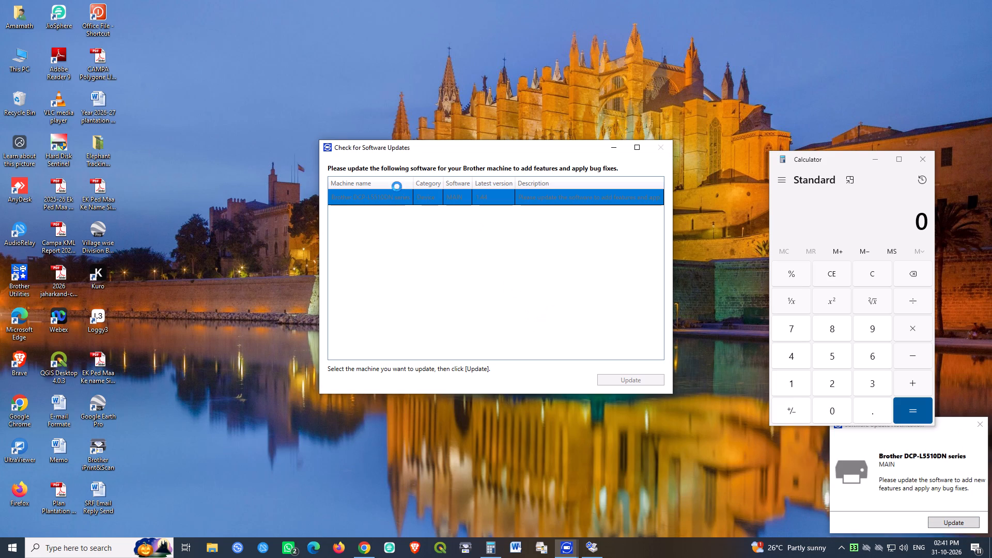
Close the Calculator window.
{"action": "left_click", "coordinate": [925, 160]}
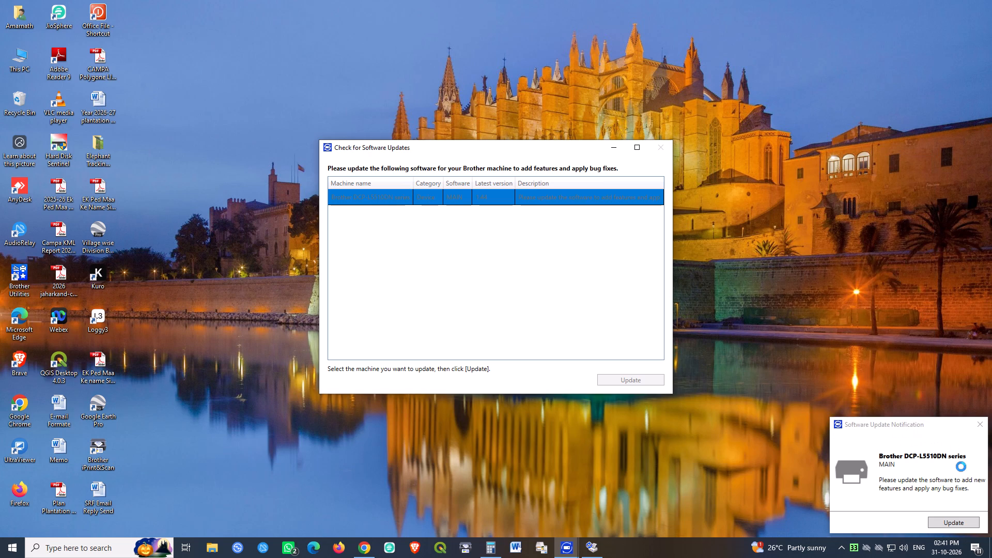
Dismiss the Brother software update notification and the WhatsApp message notification.
{"action": "left_click", "coordinate": [979, 422]}
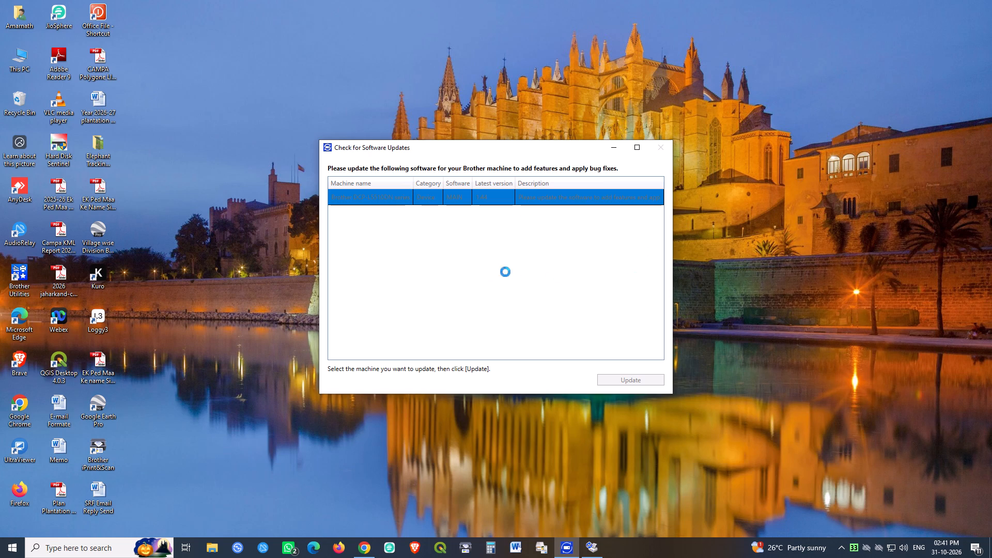
{"action": "left_click", "coordinate": [481, 273]}
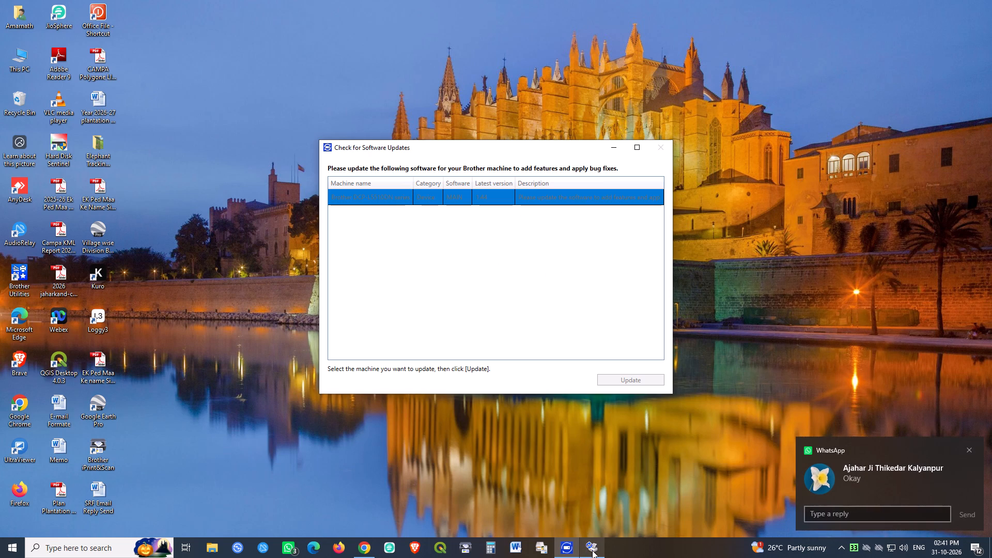
{"action": "left_click", "coordinate": [592, 550]}
{"action": "left_click", "coordinate": [972, 448]}
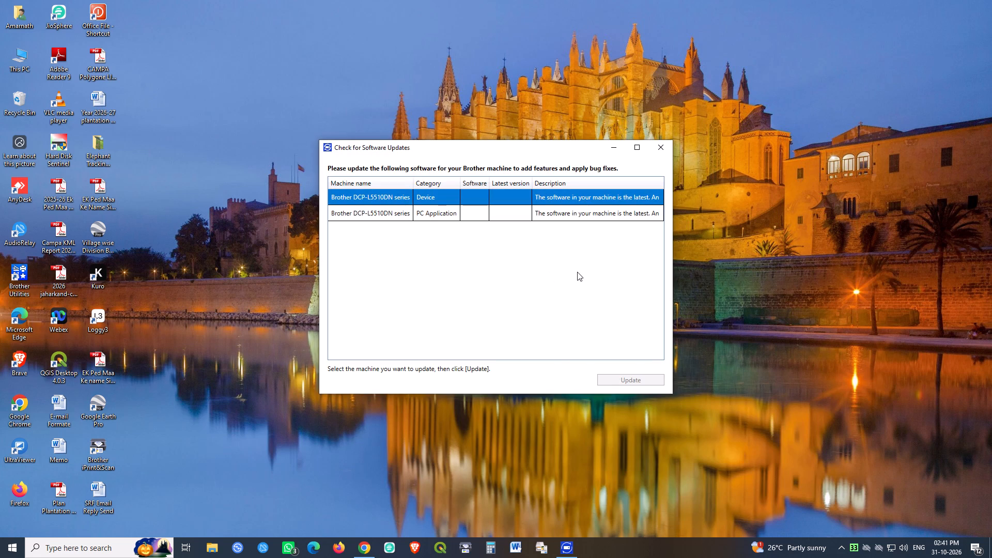
Check the Device and PC Application update entries for the Brother DCP-L5510DN series, and close the update check.
{"action": "left_click", "coordinate": [461, 213]}
{"action": "left_click", "coordinate": [450, 203]}
{"action": "left_click", "coordinate": [509, 304]}
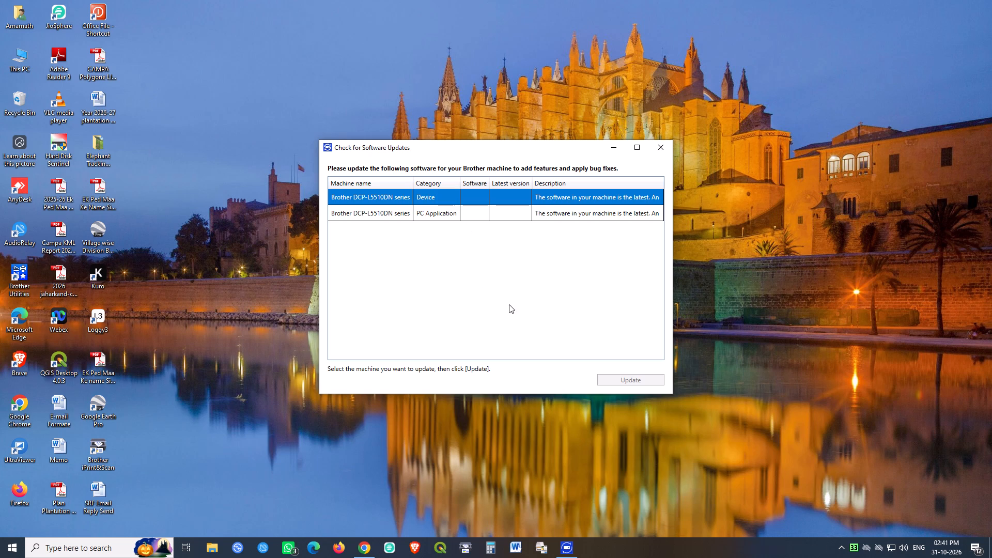
{"action": "left_click", "coordinate": [626, 208]}
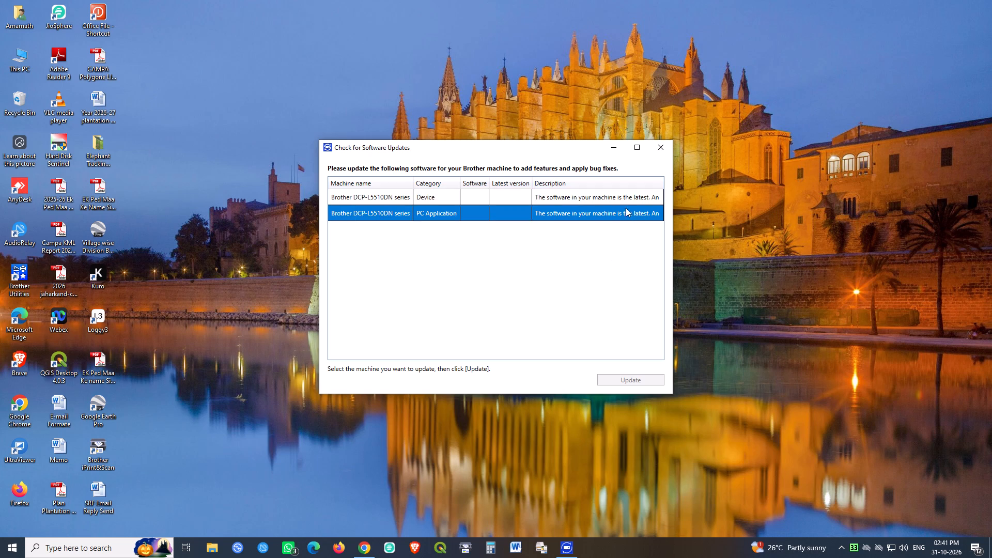
{"action": "left_click", "coordinate": [637, 196]}
{"action": "triple_click", "coordinate": [632, 378]}
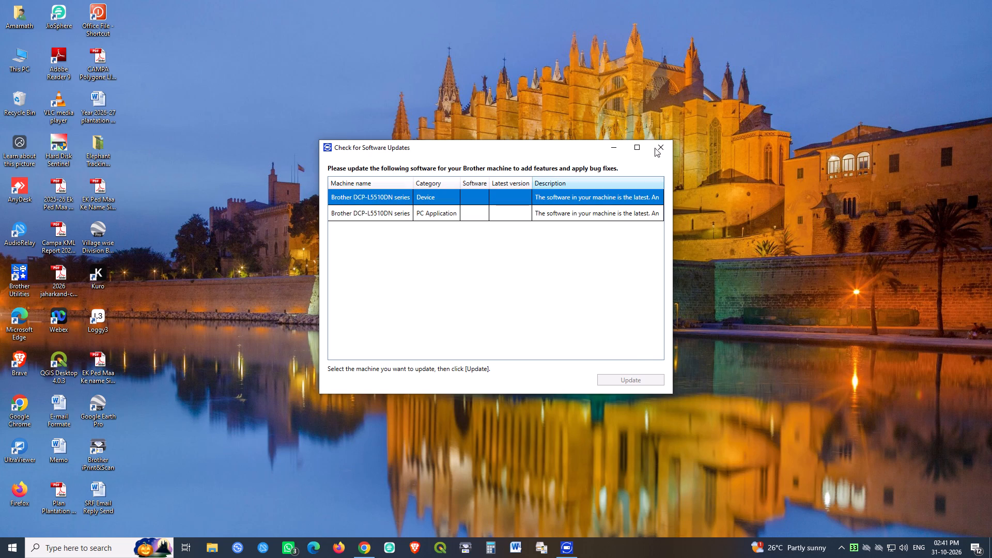
{"action": "left_click", "coordinate": [660, 141]}
Refresh the desktop and empty the Recycle Bin.
{"action": "right_click", "coordinate": [399, 125]}
{"action": "left_click", "coordinate": [435, 151]}
{"action": "right_click", "coordinate": [435, 151]}
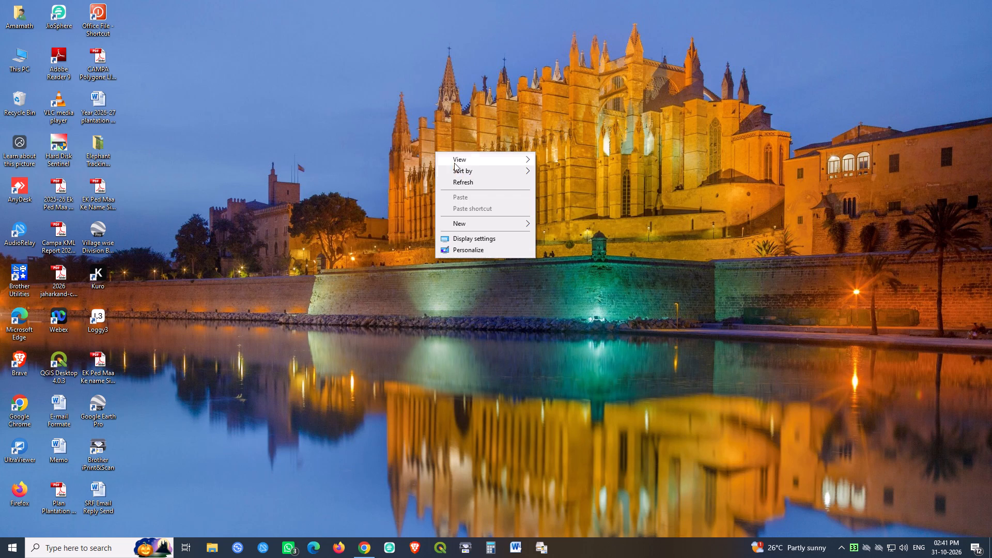
{"action": "left_click", "coordinate": [491, 180]}
{"action": "right_click", "coordinate": [20, 100]}
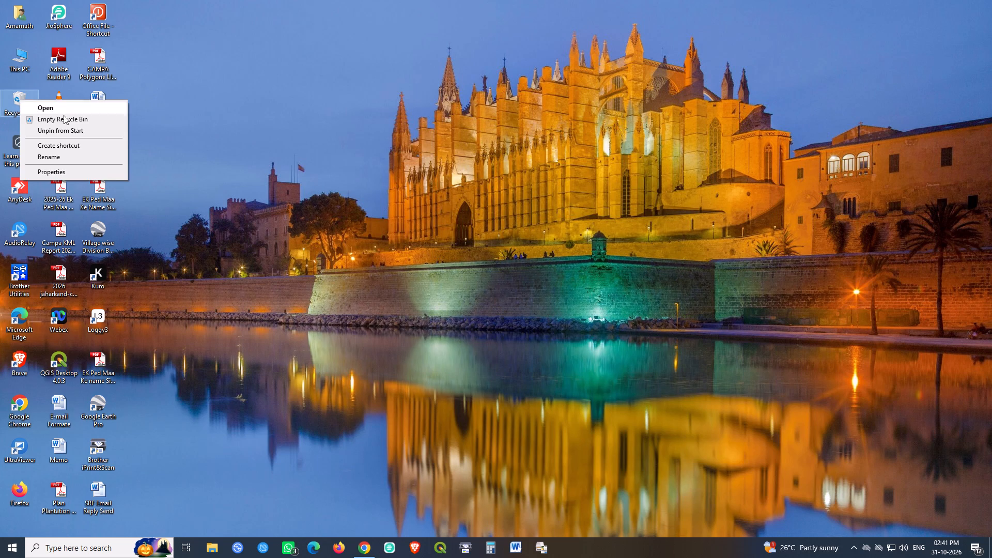
{"action": "left_click", "coordinate": [79, 118]}
{"action": "left_click", "coordinate": [528, 281]}
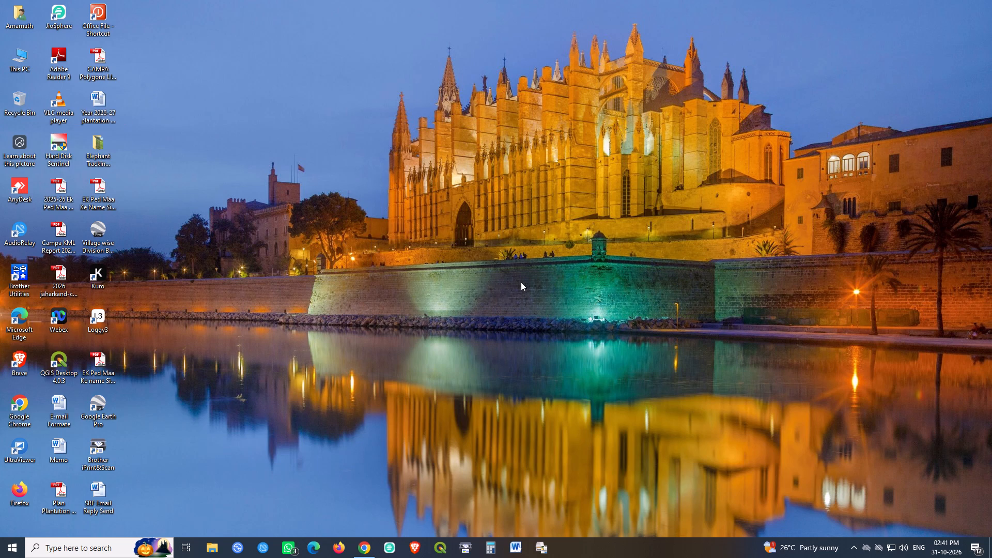
{"action": "right_click", "coordinate": [616, 268]}
{"action": "left_click", "coordinate": [700, 297]}
Open the Account Section folder inside Office Work 2026-27, starting from the desktop's Office File shortcut.
{"action": "double_click", "coordinate": [107, 16]}
{"action": "left_click", "coordinate": [766, 117]}
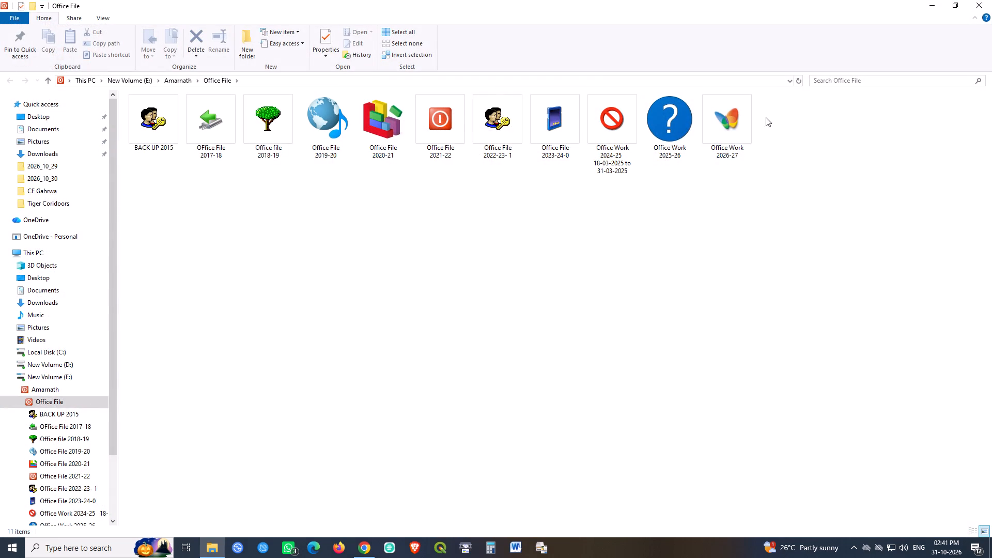
{"action": "double_click", "coordinate": [745, 120]}
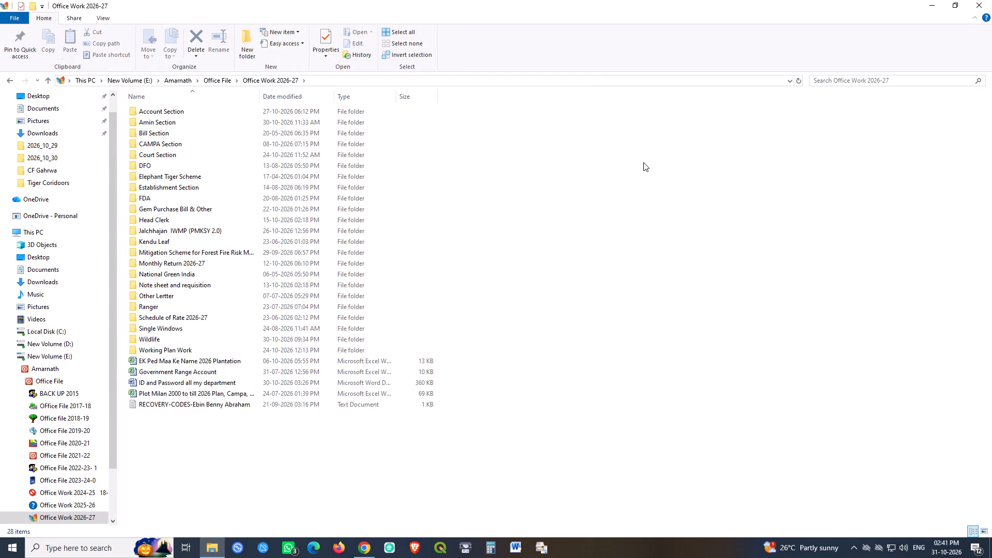
{"action": "left_click", "coordinate": [146, 111]}
{"action": "double_click", "coordinate": [146, 111]}
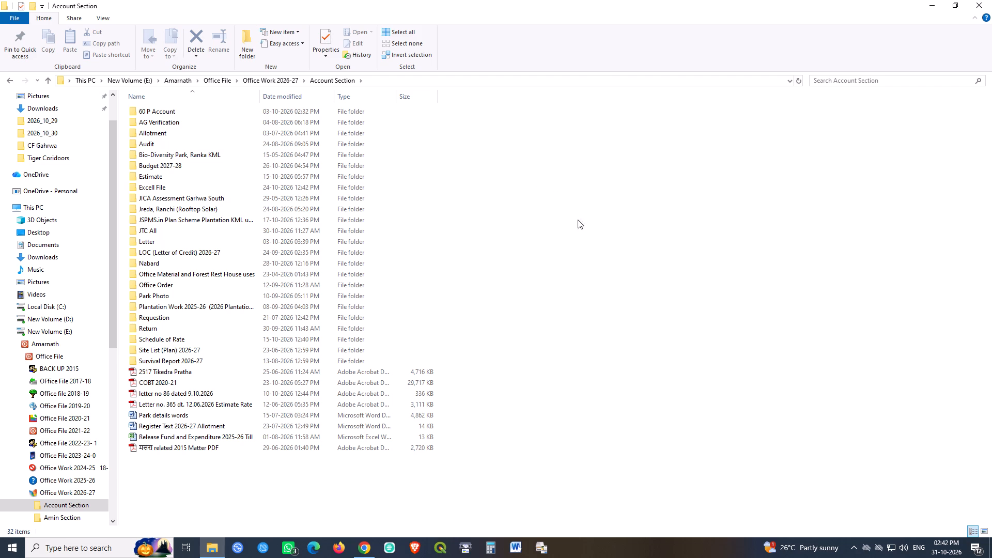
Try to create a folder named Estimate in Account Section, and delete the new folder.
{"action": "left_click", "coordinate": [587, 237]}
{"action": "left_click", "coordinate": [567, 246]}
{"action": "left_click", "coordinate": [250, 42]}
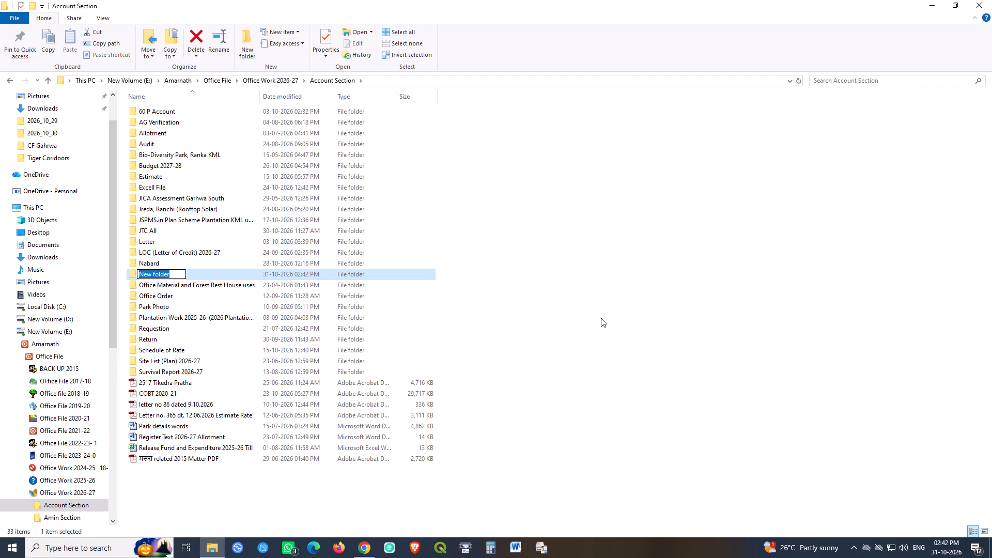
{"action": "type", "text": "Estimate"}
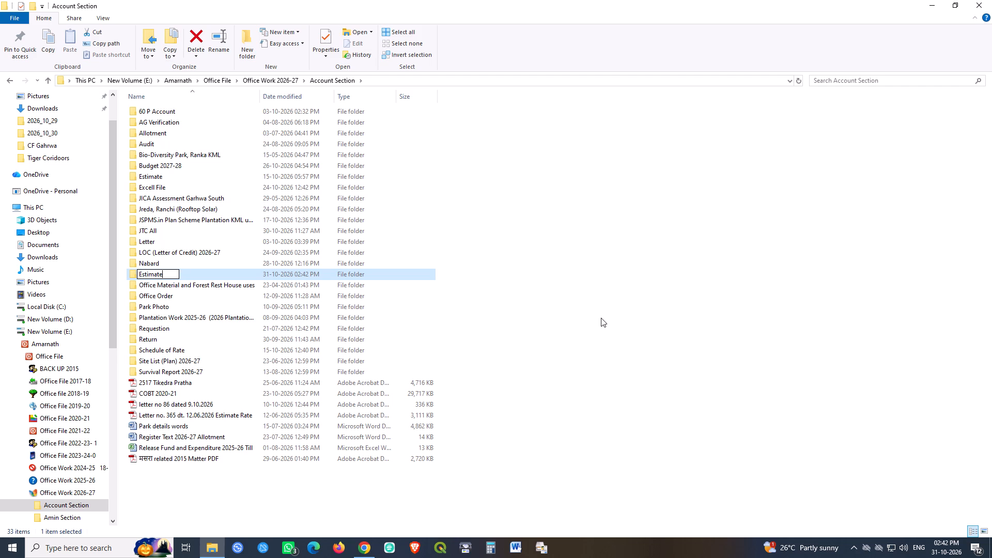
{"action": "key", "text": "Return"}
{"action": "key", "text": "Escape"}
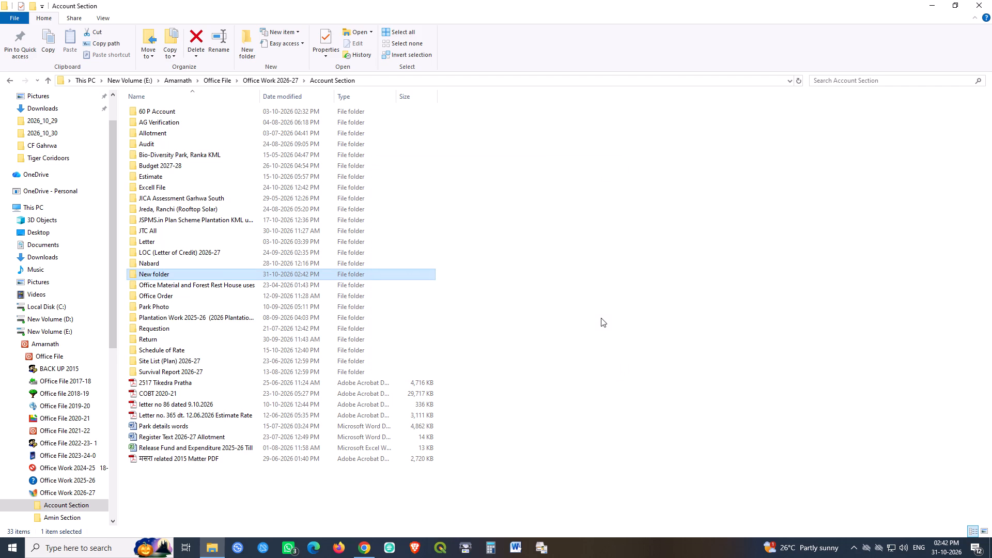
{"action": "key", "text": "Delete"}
Open the existing Estimate folder of Office Work 2026-27 and place its window at full height on the desktop's right side.
{"action": "left_click", "coordinate": [172, 175]}
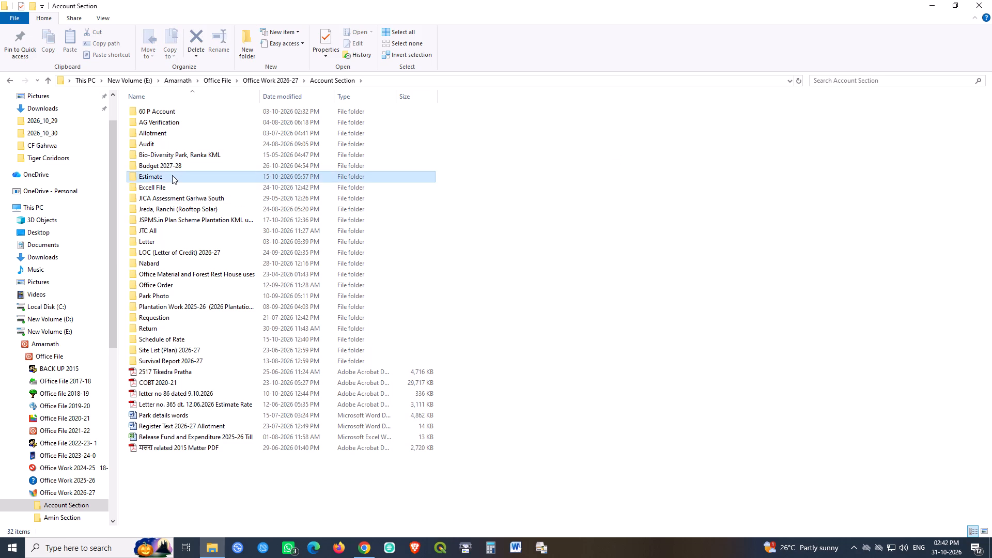
{"action": "key", "text": "Return"}
{"action": "left_click", "coordinate": [460, 284]}
{"action": "double_click", "coordinate": [614, 0]}
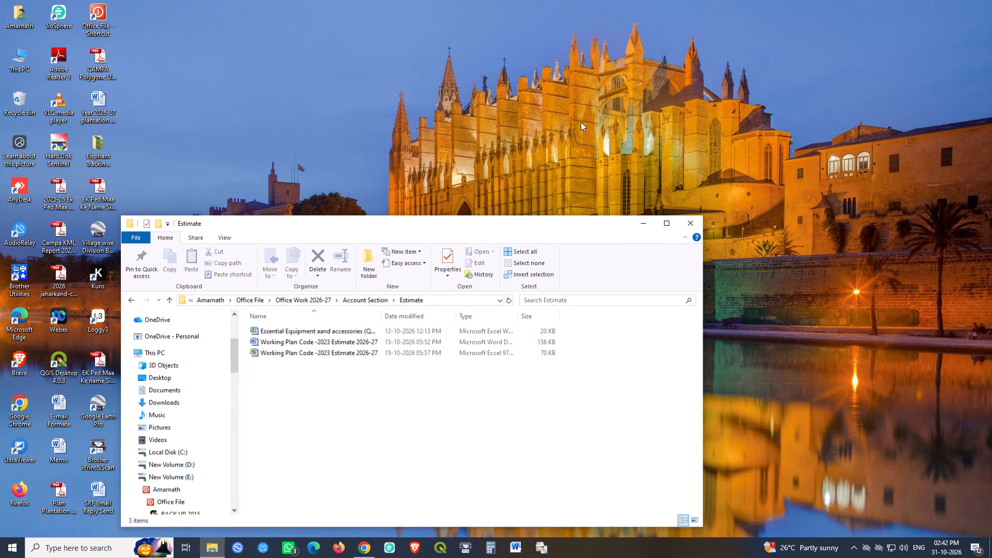
{"action": "left_click_drag", "start_coordinate": [457, 224], "coordinate": [728, 156]}
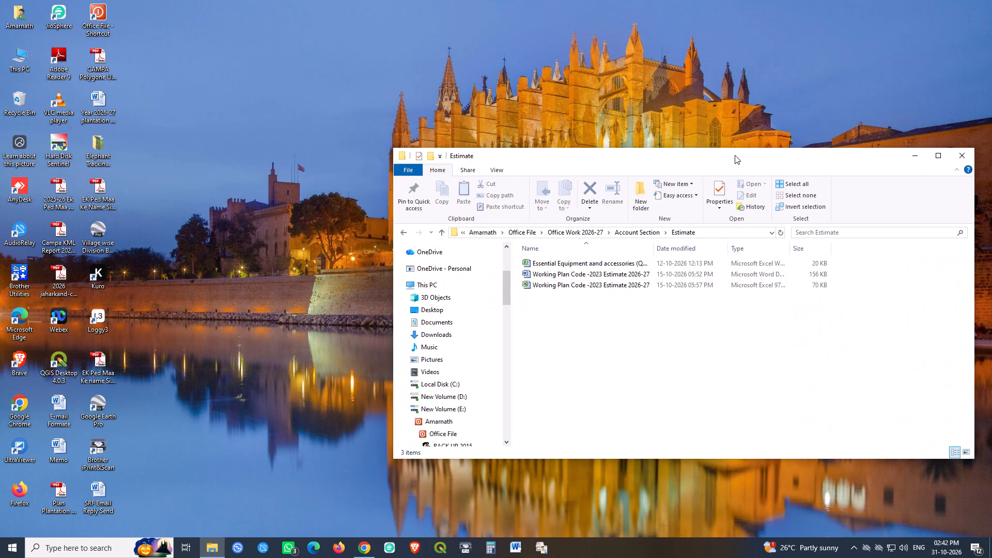
{"action": "left_click_drag", "start_coordinate": [740, 151], "coordinate": [742, 0]}
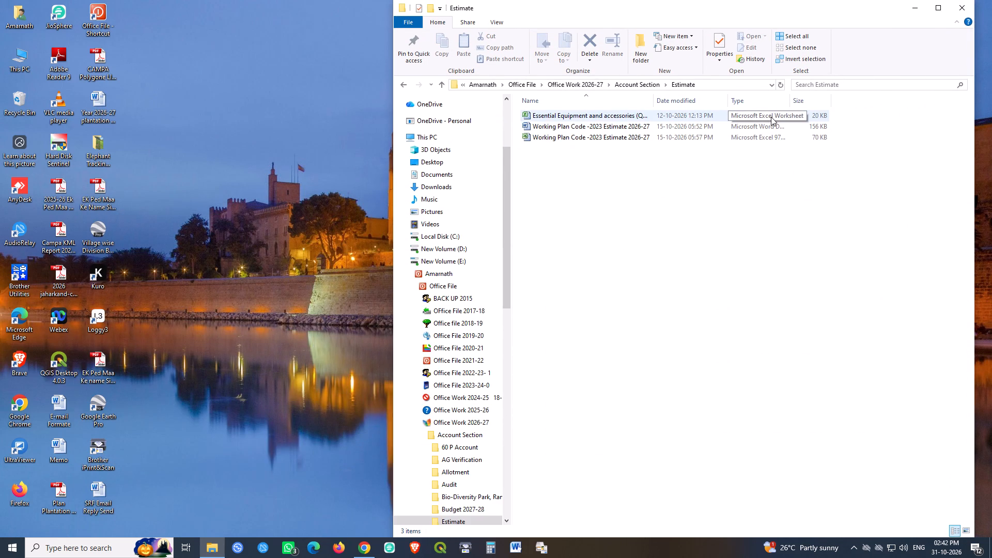
{"action": "left_click", "coordinate": [738, 250]}
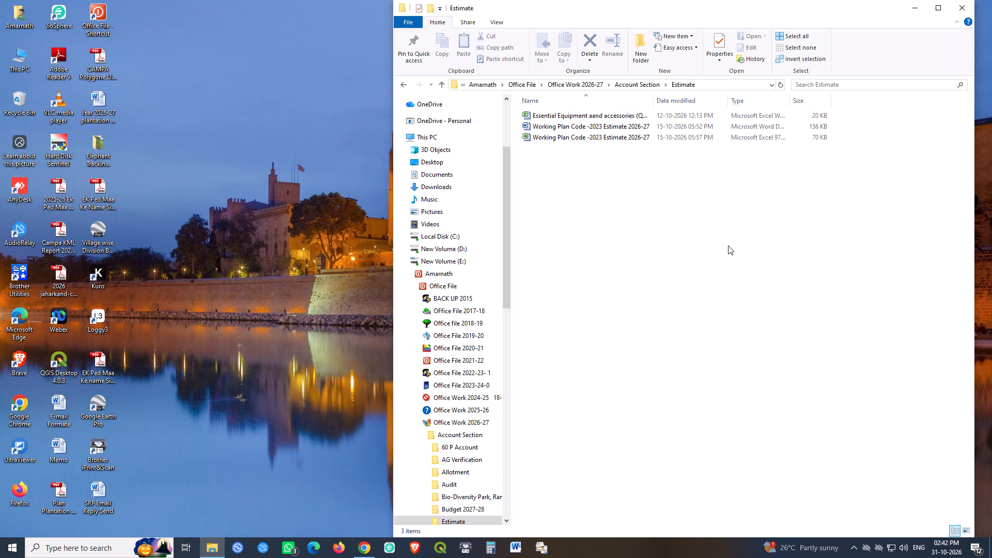
{"action": "left_click", "coordinate": [624, 199]}
Open Office File from the desktop in a second window, and size both folder windows side by side at full height.
{"action": "double_click", "coordinate": [102, 18]}
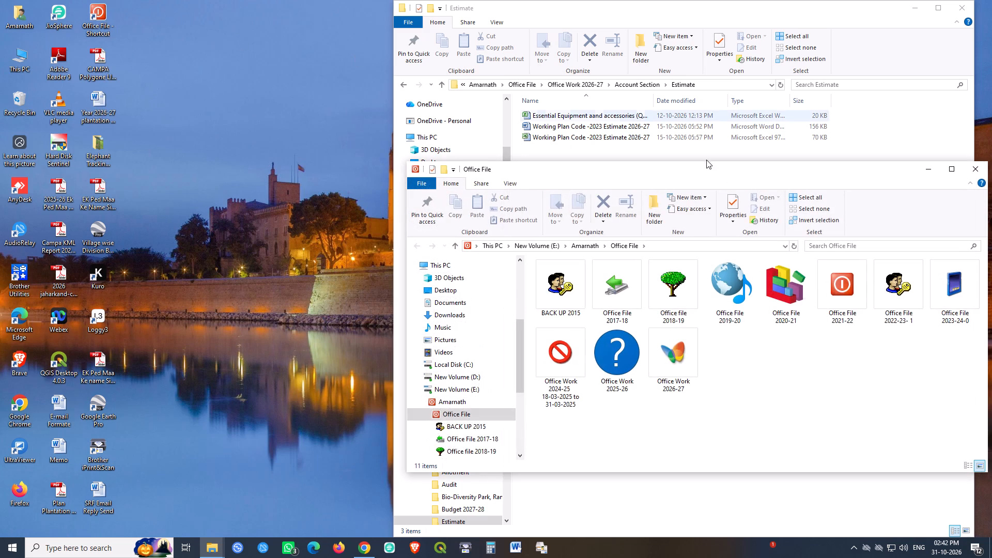
{"action": "left_click_drag", "start_coordinate": [731, 176], "coordinate": [358, 116]}
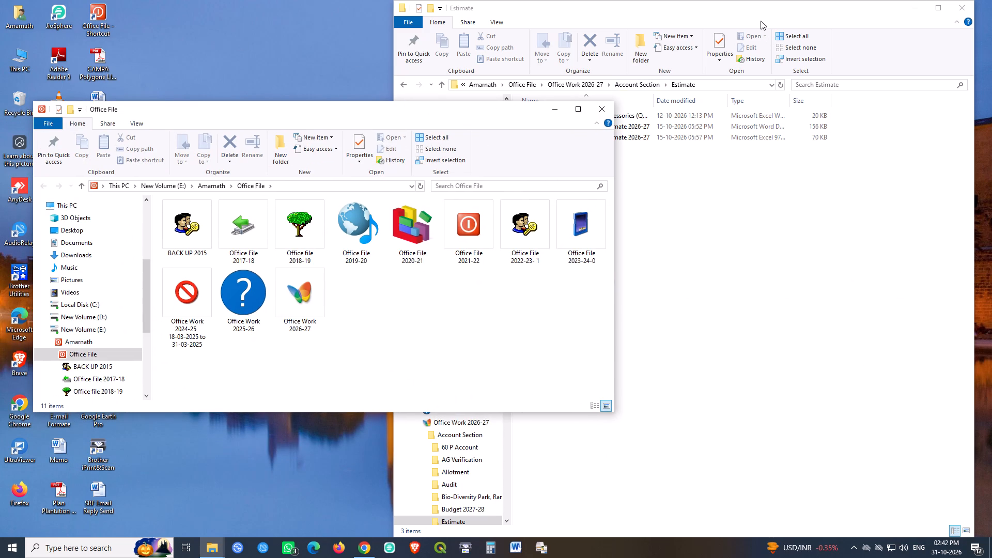
{"action": "left_click_drag", "start_coordinate": [770, 13], "coordinate": [791, 16]}
{"action": "left_click_drag", "start_coordinate": [340, 112], "coordinate": [321, 113]}
{"action": "left_click_drag", "start_coordinate": [594, 211], "coordinate": [427, 200]}
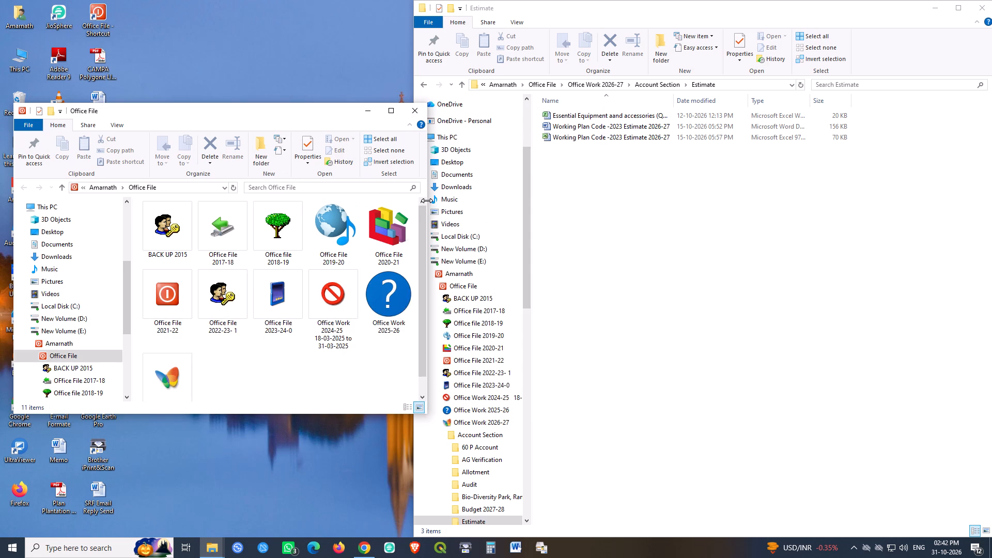
{"action": "left_click_drag", "start_coordinate": [427, 200], "coordinate": [405, 200]}
{"action": "left_click_drag", "start_coordinate": [413, 97], "coordinate": [501, 109]}
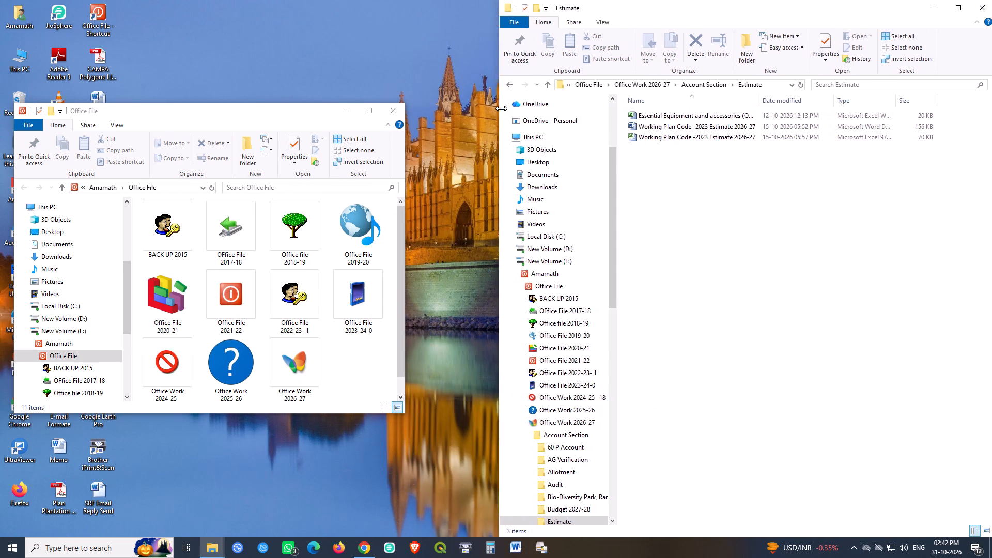
{"action": "left_click_drag", "start_coordinate": [501, 109], "coordinate": [504, 110]}
{"action": "left_click", "coordinate": [405, 163]}
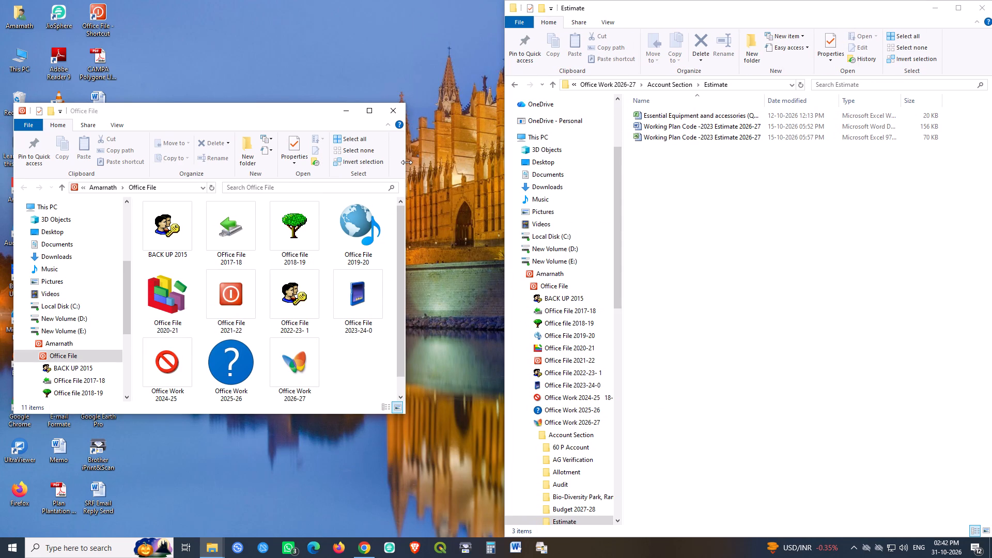
{"action": "left_click_drag", "start_coordinate": [407, 162], "coordinate": [491, 174]}
{"action": "left_click_drag", "start_coordinate": [357, 106], "coordinate": [370, 0]}
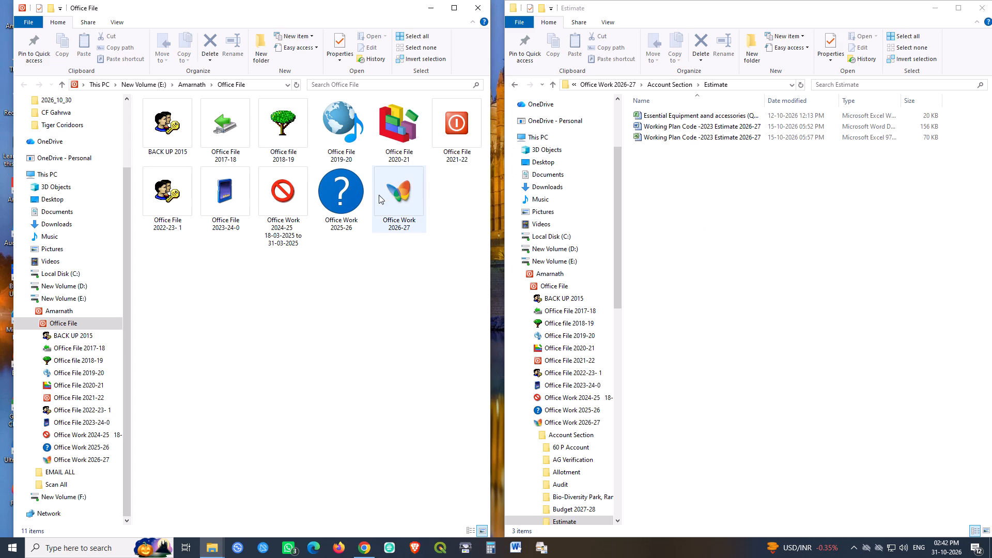
In the Office File window, open the Estimate folder under Office Work 2025-26, Account Section.
{"action": "left_click", "coordinate": [416, 191]}
{"action": "key", "text": "Return"}
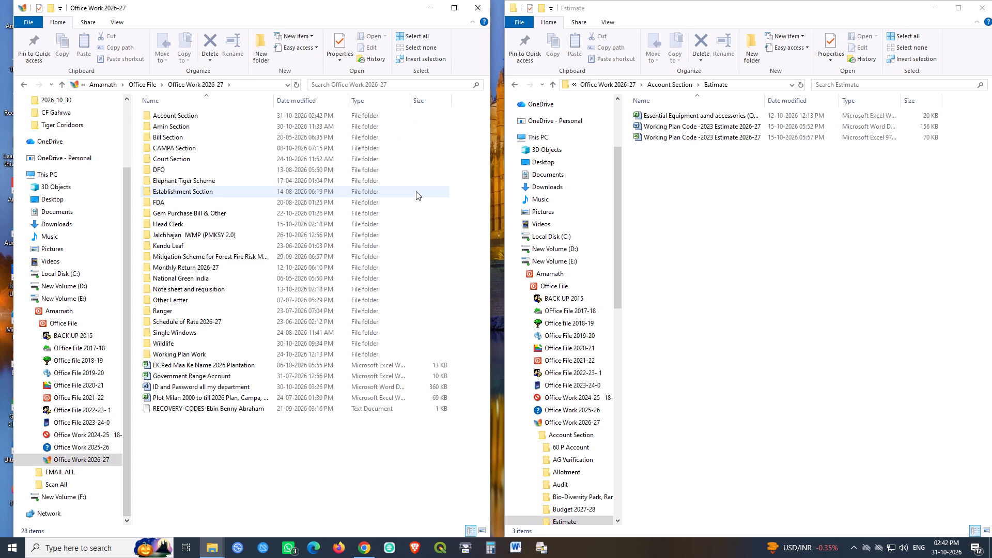
{"action": "key", "text": "BackSpace"}
{"action": "key", "text": "Left"}
{"action": "key", "text": "Return"}
{"action": "key", "text": "Down"}
{"action": "key", "text": "Up"}
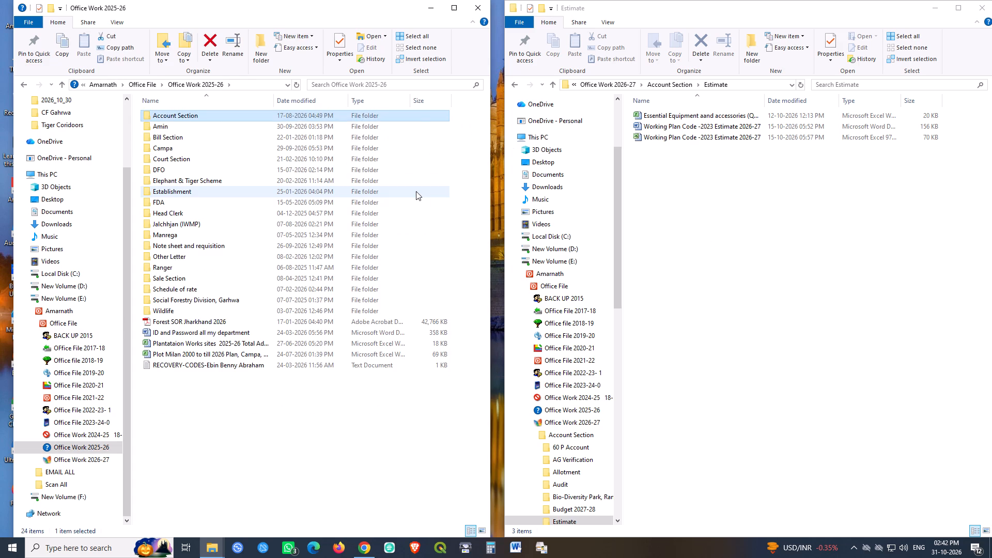
{"action": "key", "text": "Return"}
{"action": "key", "text": "e"}
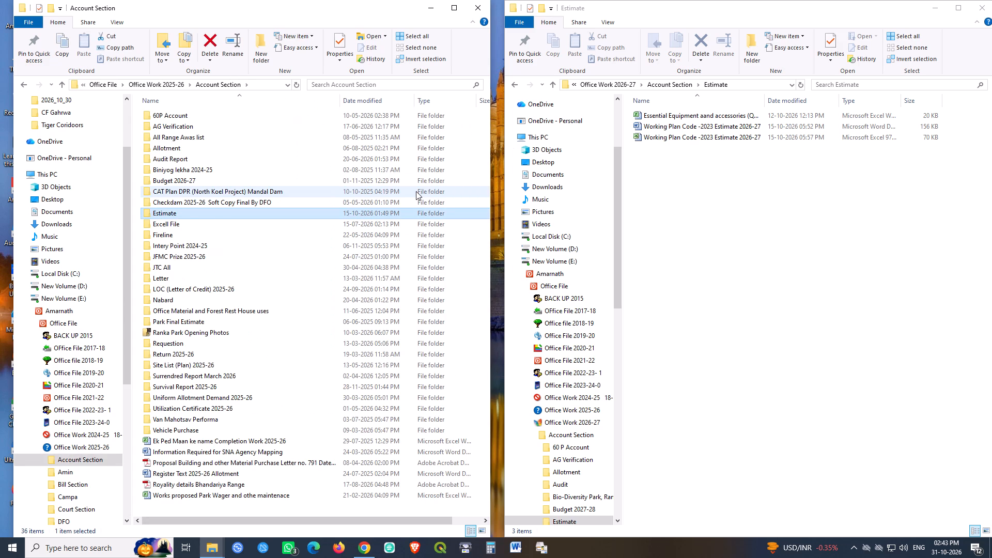
{"action": "key", "text": "Return"}
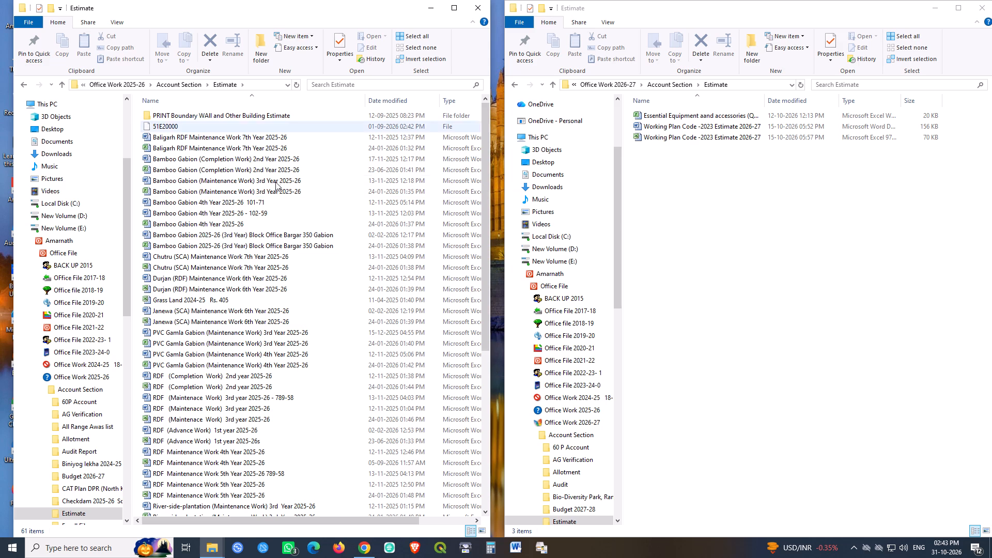
Copy the Excel file SCA (Completion Work) 2nd Year 2025-26 from the 2025-26 Estimate folder into the 2026-27 Estimate folder.
{"action": "left_click", "coordinate": [266, 308]}
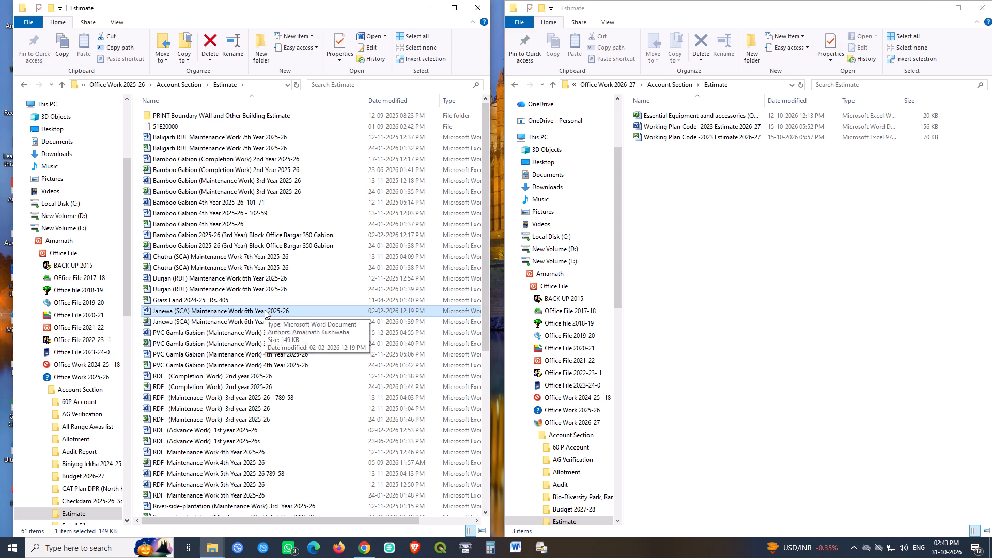
{"action": "scroll", "coordinate": [301, 390], "scroll_direction": "down", "scroll_amount": 5}
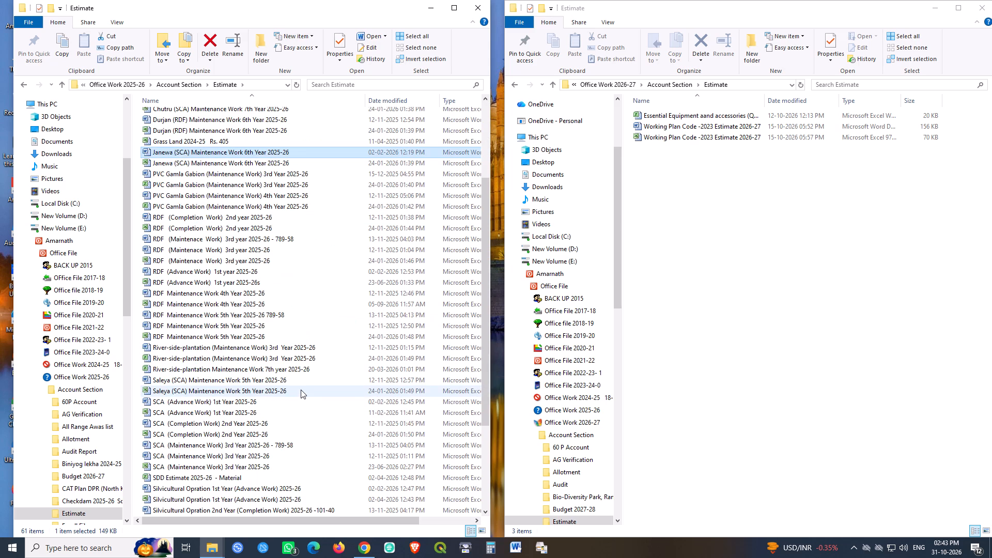
{"action": "key", "text": "s"}
{"action": "type", "text": "sssss"}
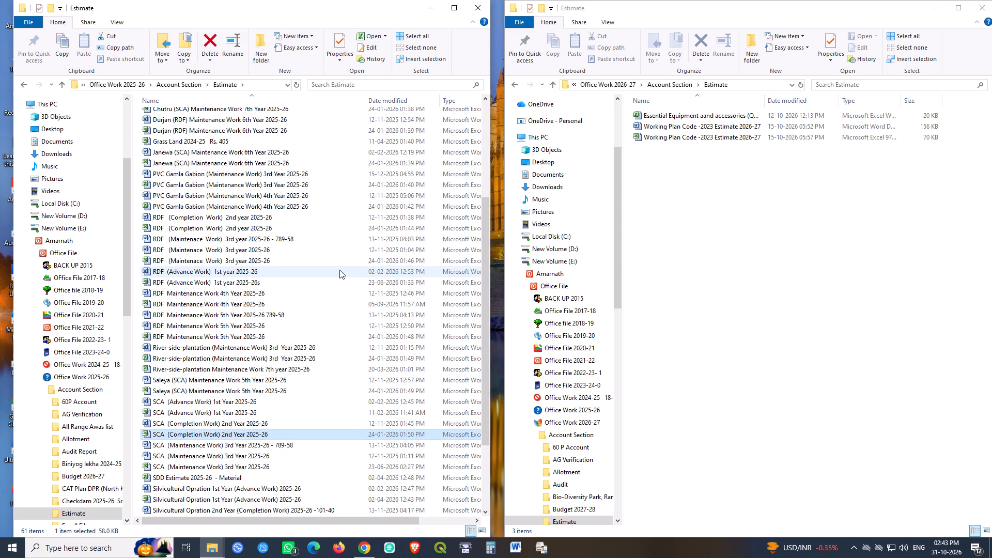
{"action": "key", "text": "ctrl+c"}
{"action": "left_click", "coordinate": [734, 256]}
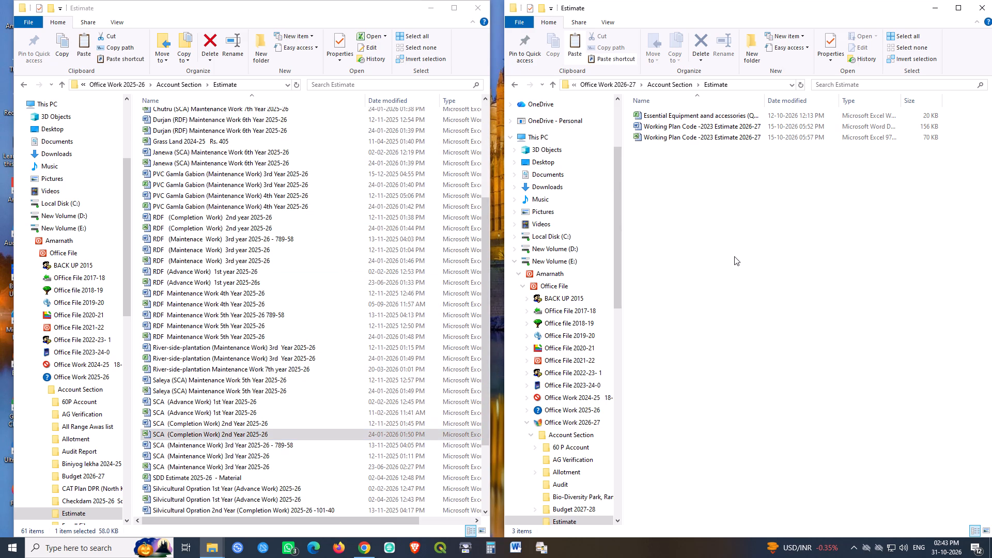
{"action": "key", "text": "ctrl+v"}
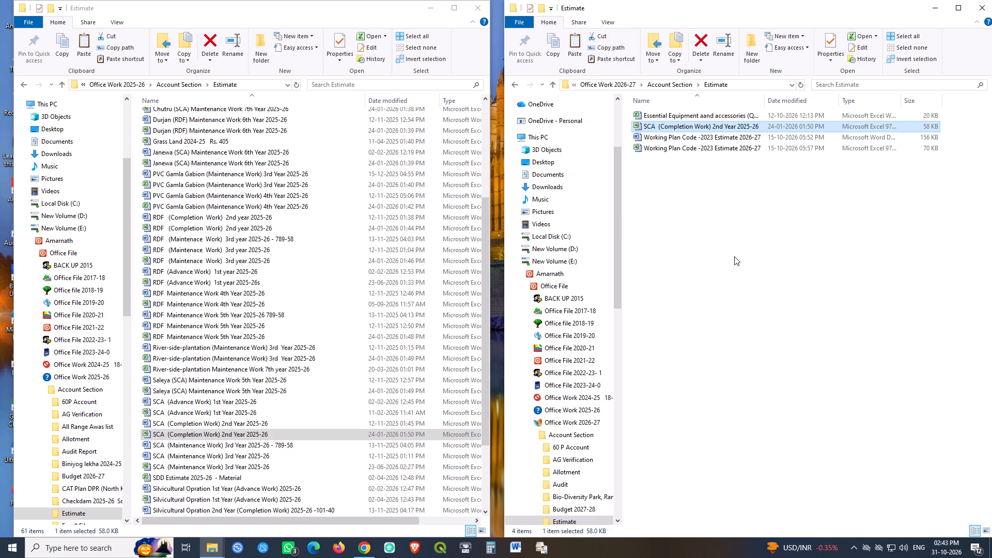
{"action": "left_click", "coordinate": [774, 309]}
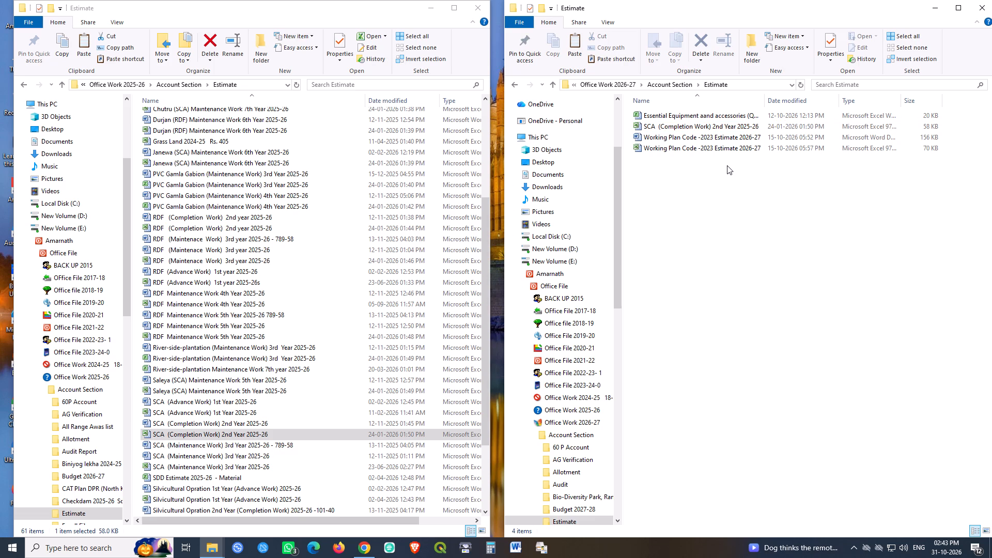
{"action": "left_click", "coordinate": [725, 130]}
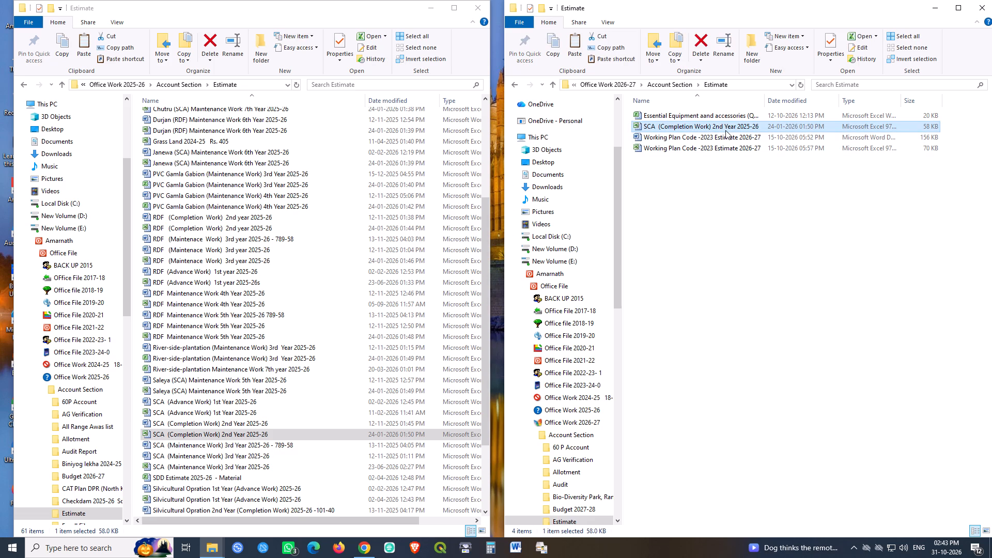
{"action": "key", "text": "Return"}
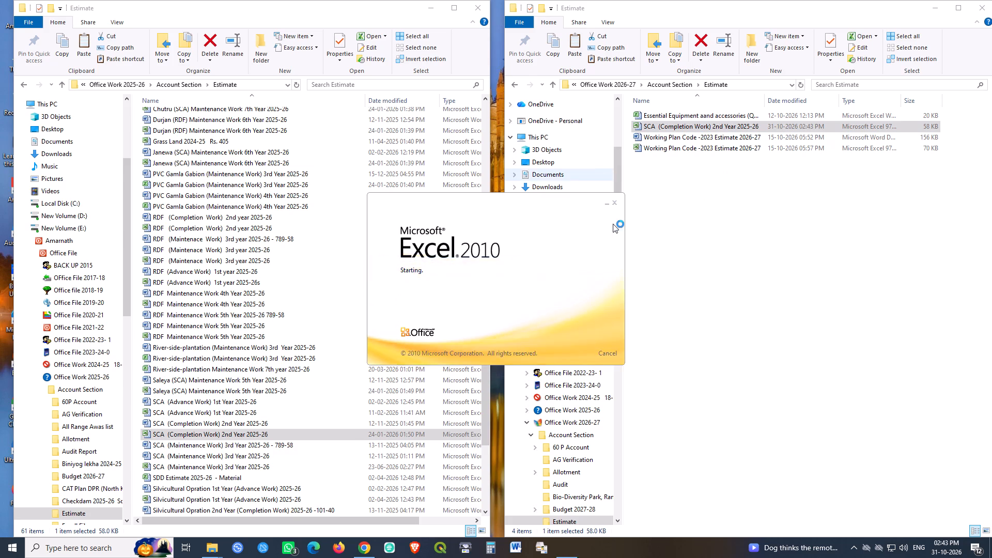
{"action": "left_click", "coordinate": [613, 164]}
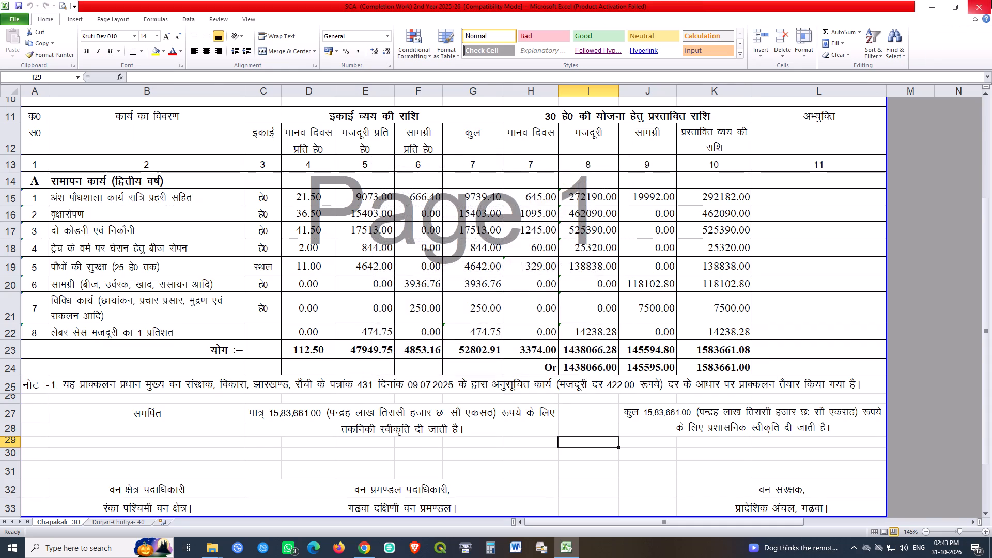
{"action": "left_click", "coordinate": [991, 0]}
Rename the copied file as SCA (Completion Work) 2nd Year 2026-27.
{"action": "key", "text": "F2"}
{"action": "key", "text": "Right"}
{"action": "key", "text": "Left"}
{"action": "key", "text": "Left"}
{"action": "key", "text": "Left"}
{"action": "key", "text": "Left"}
{"action": "key", "text": "Left"}
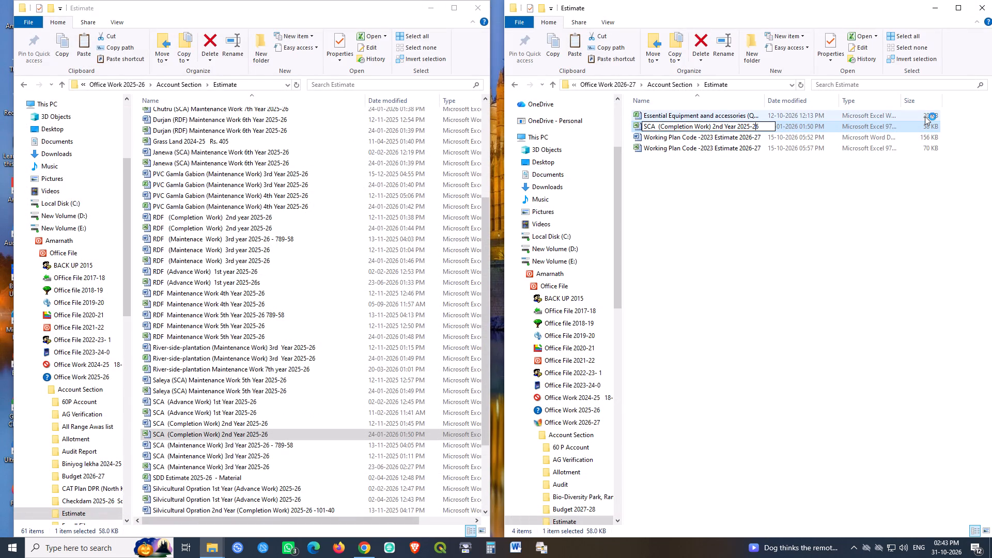
{"action": "key", "text": "Left"}
{"action": "key", "text": "Left"}
{"action": "key", "text": "Right"}
{"action": "key", "text": "Right"}
{"action": "key", "text": "Right"}
{"action": "key", "text": "shift+Right"}
{"action": "key", "text": "6"}
{"action": "key", "text": "Right"}
{"action": "key", "text": "Right"}
{"action": "key", "text": "shift+Right"}
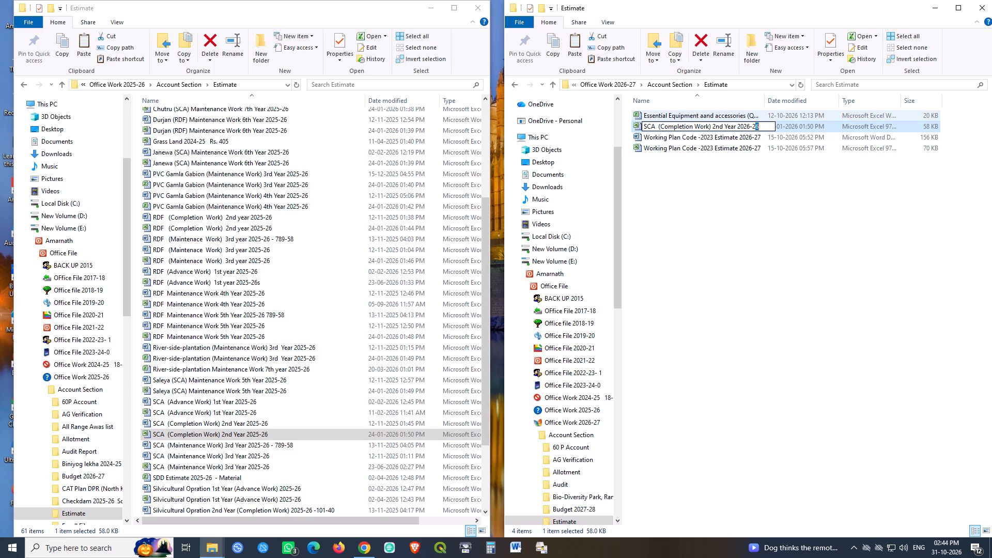
{"action": "key", "text": "7"}
{"action": "key", "text": "Return"}
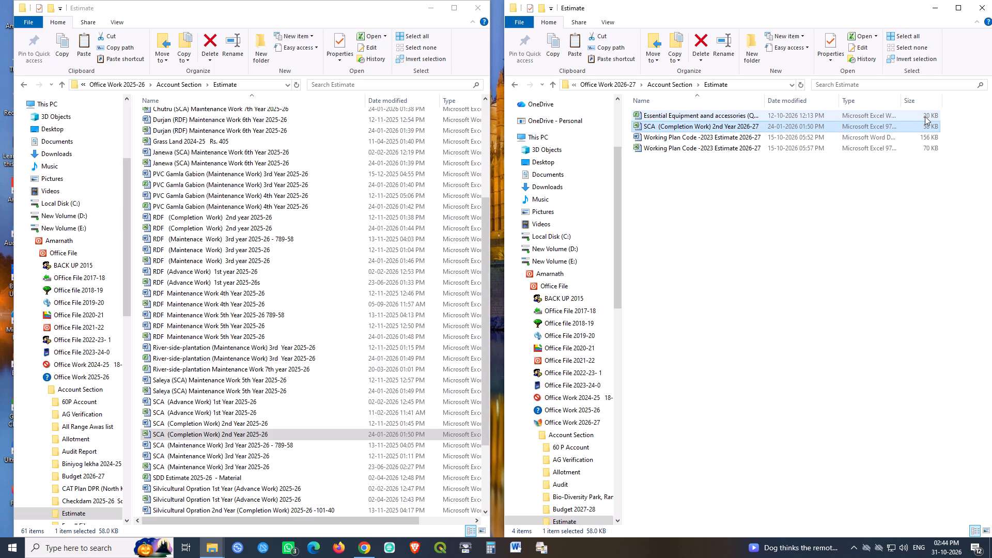
Open the renamed workbook and delete its Chapakali- 30 sheet, keeping Durjan-Chutiya- 40.
{"action": "key", "text": "Return"}
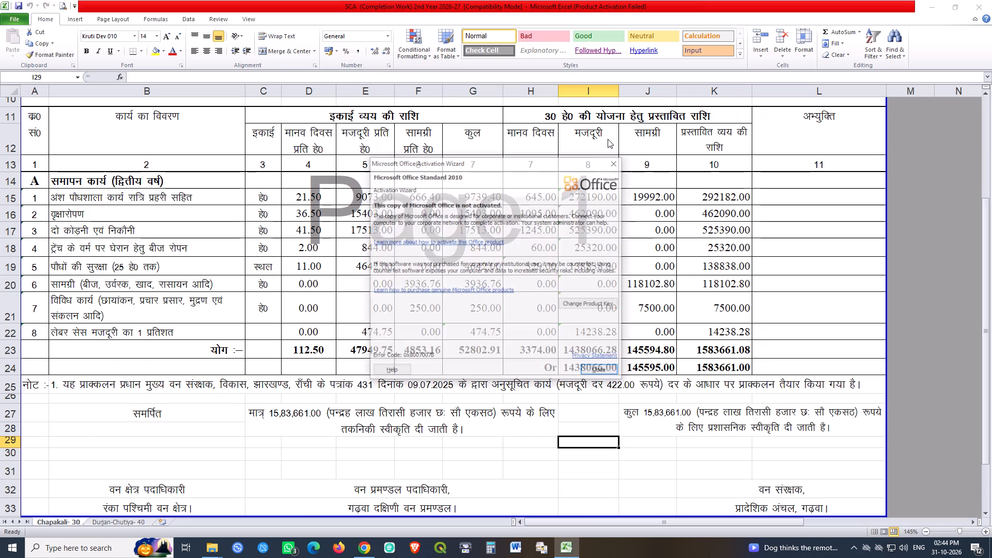
{"action": "left_click", "coordinate": [605, 375]}
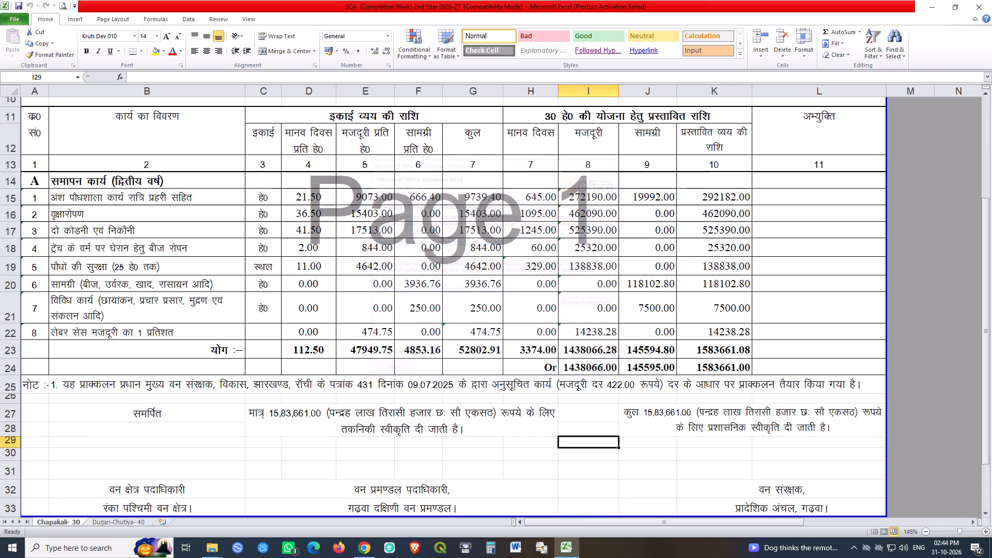
{"action": "left_click", "coordinate": [109, 523]}
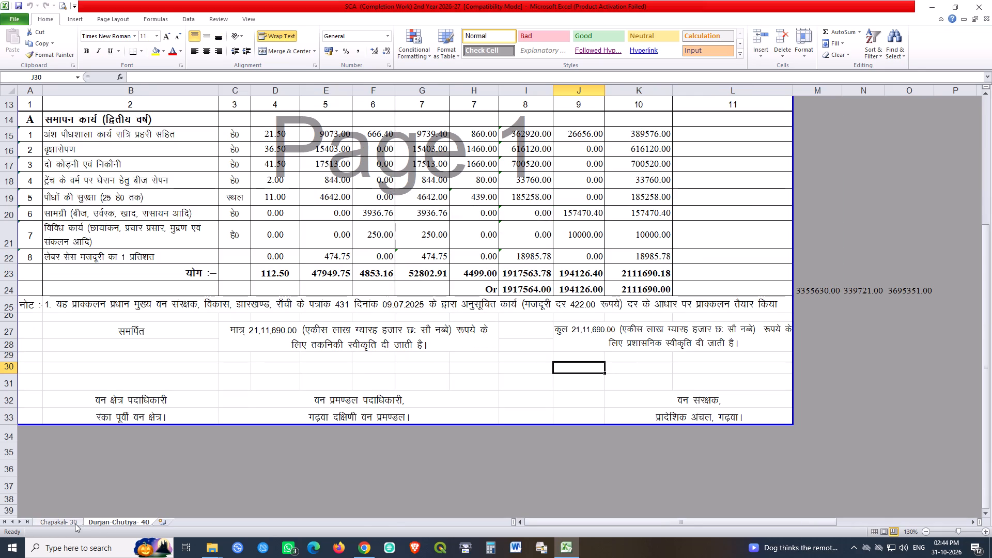
{"action": "right_click", "coordinate": [61, 523]}
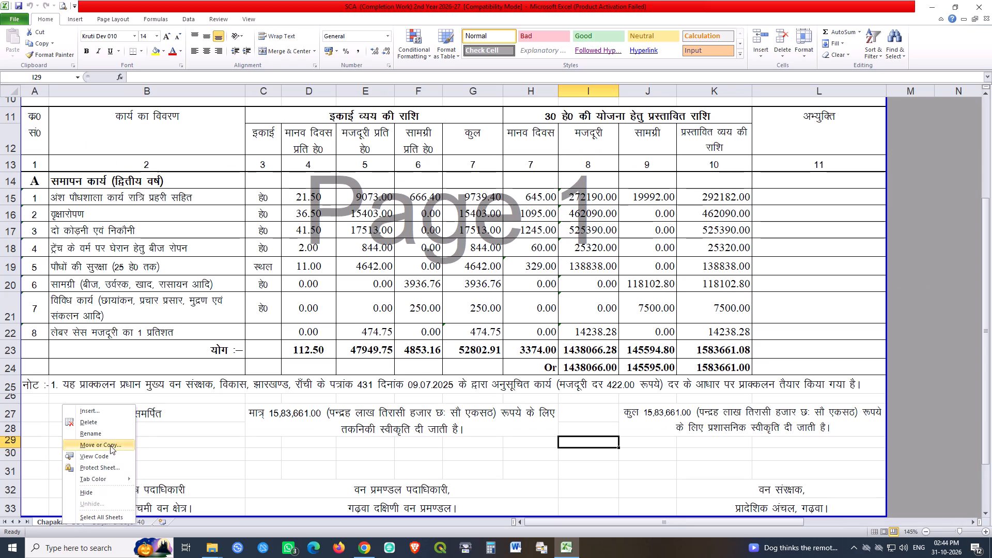
{"action": "left_click", "coordinate": [118, 420]}
{"action": "left_click", "coordinate": [481, 298]}
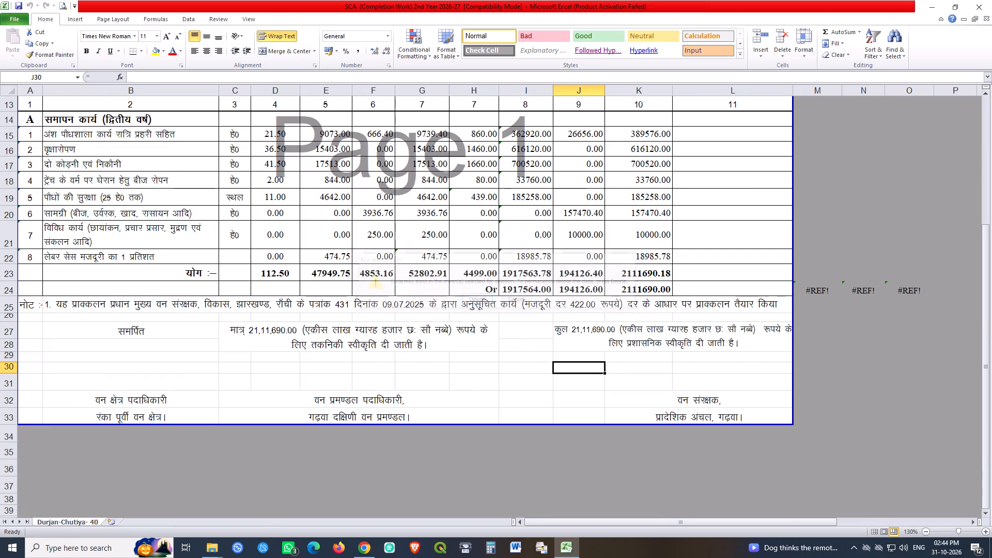
{"action": "left_click", "coordinate": [486, 376]}
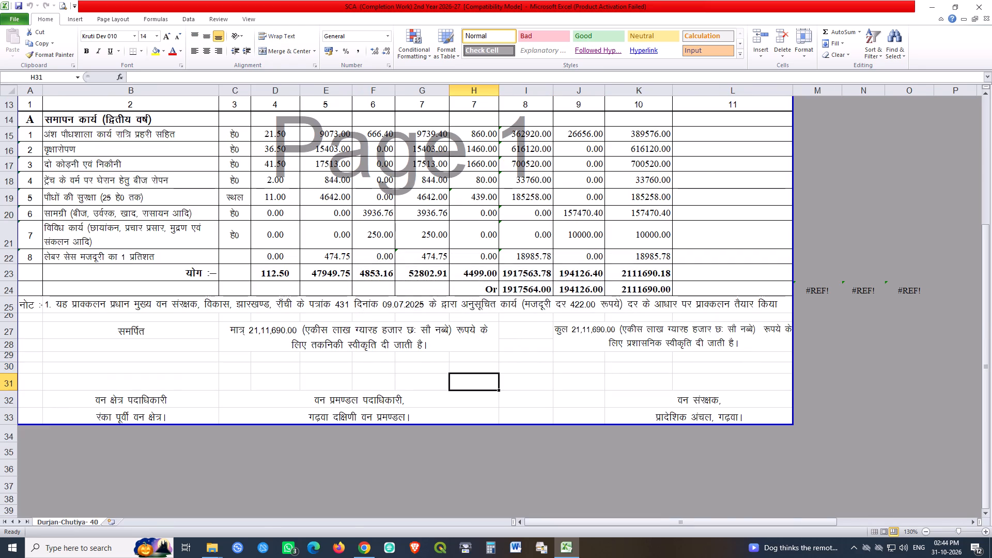
Change the financial year in the title in cell A1 to 2026–27.
{"action": "scroll", "coordinate": [706, 291], "scroll_direction": "up", "scroll_amount": 17}
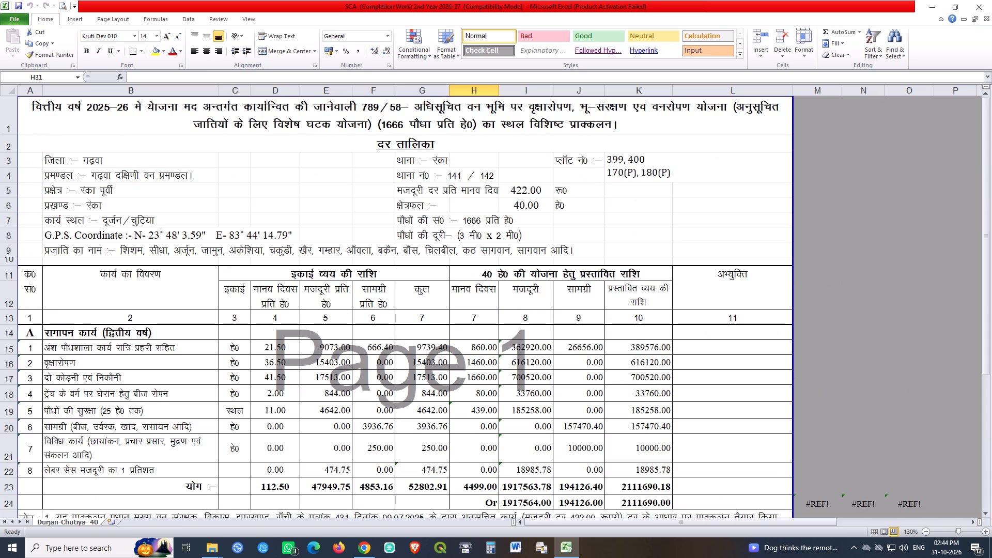
{"action": "double_click", "coordinate": [109, 109]}
{"action": "key", "text": "shift+Left"}
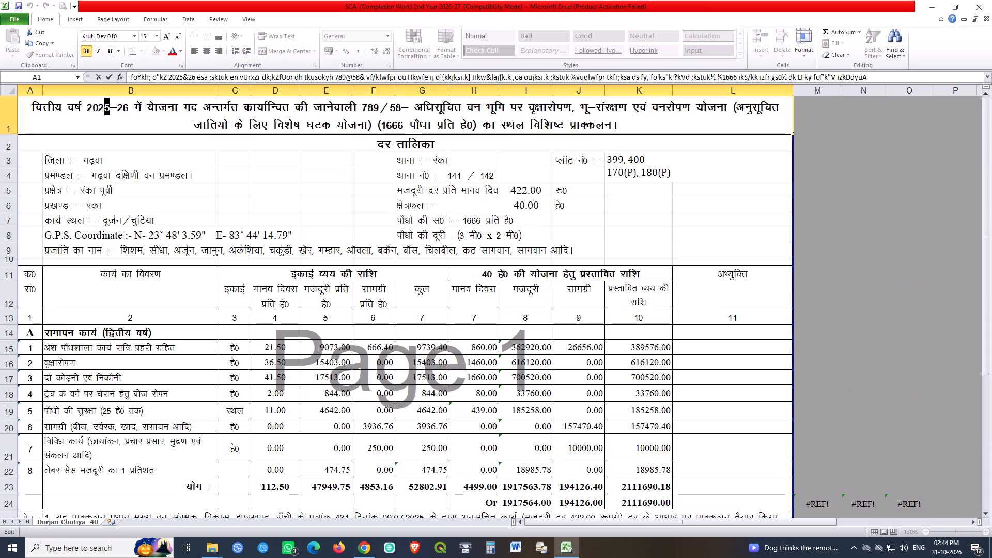
{"action": "key", "text": "6"}
{"action": "key", "text": "Right"}
{"action": "key", "text": "Right"}
{"action": "key", "text": "shift+Right"}
{"action": "key", "text": "7"}
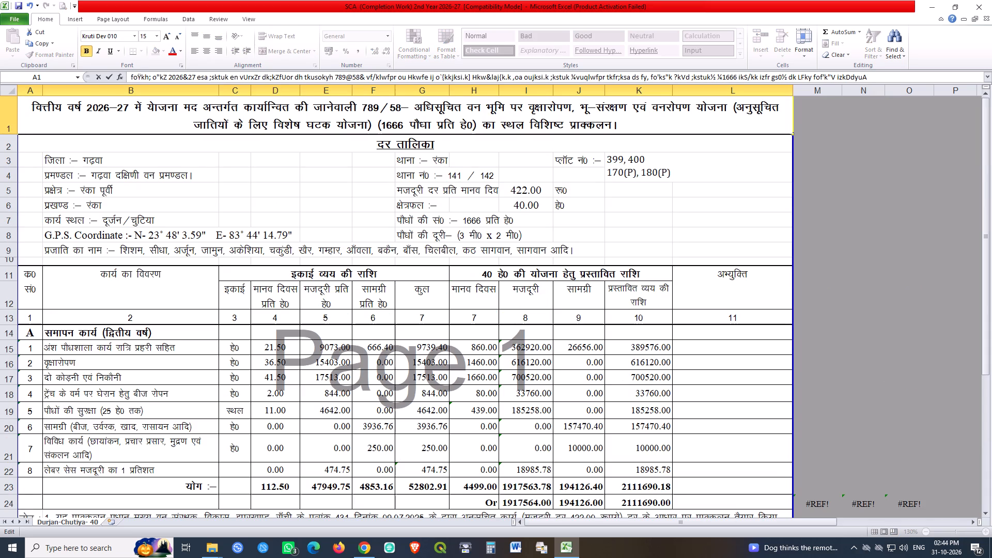
{"action": "key", "text": "Return"}
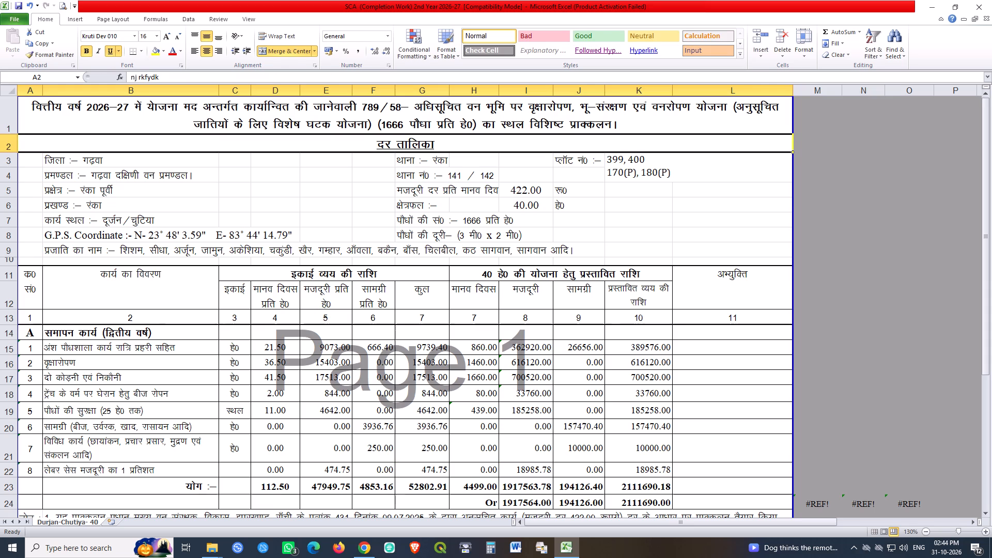
Remove अकेशिया and its comma from the species list in cell B9.
{"action": "double_click", "coordinate": [76, 253]}
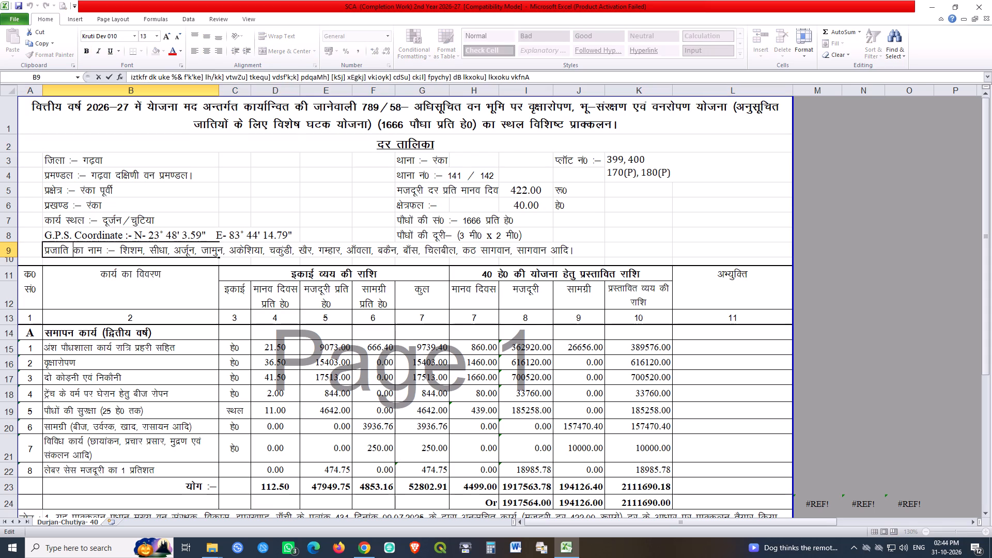
{"action": "left_click_drag", "start_coordinate": [230, 250], "coordinate": [266, 251]}
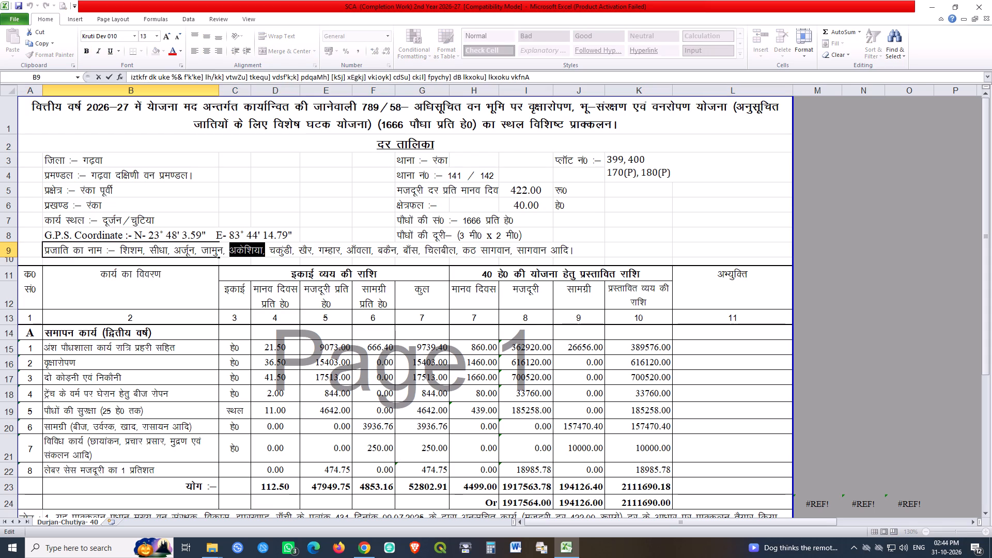
{"action": "key", "text": "Delete"}
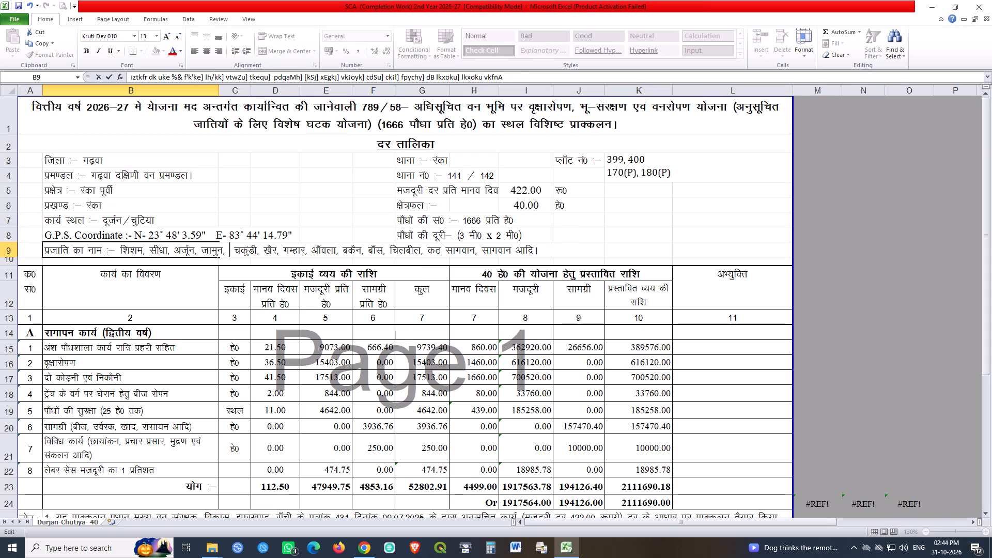
{"action": "key", "text": "Delete"}
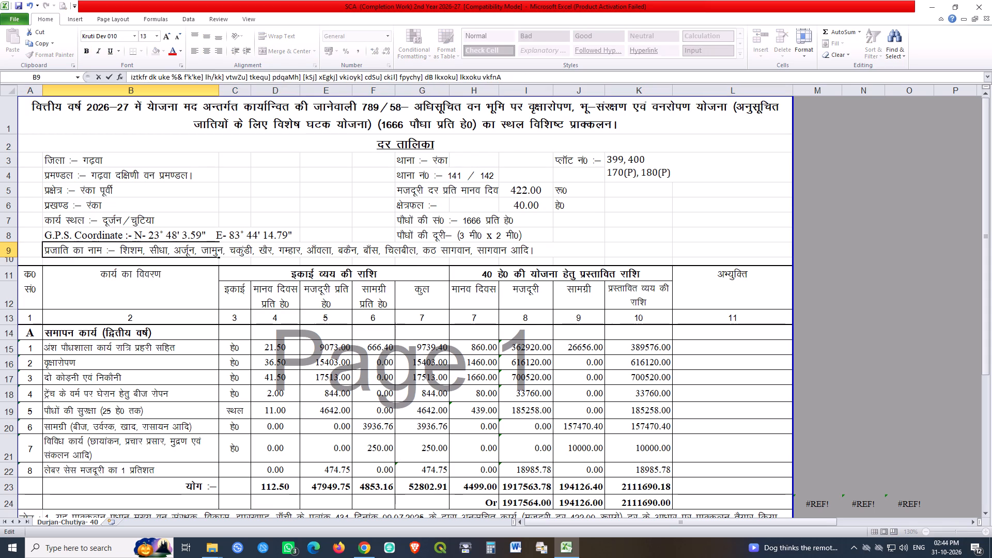
{"action": "key", "text": "Return"}
Save the workbook.
{"action": "left_click", "coordinate": [657, 215]}
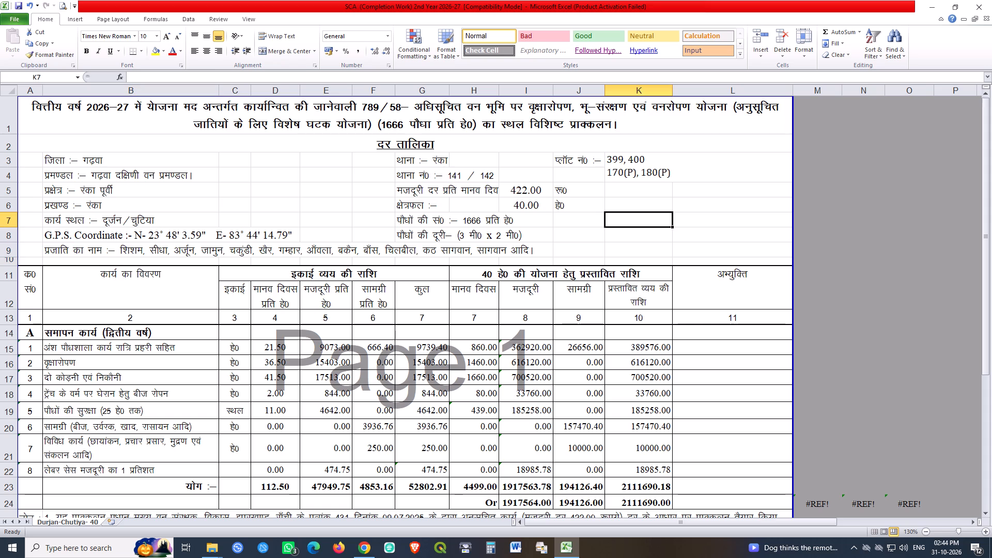
{"action": "key", "text": "ctrl+s"}
{"action": "key", "text": "ctrl+s"}
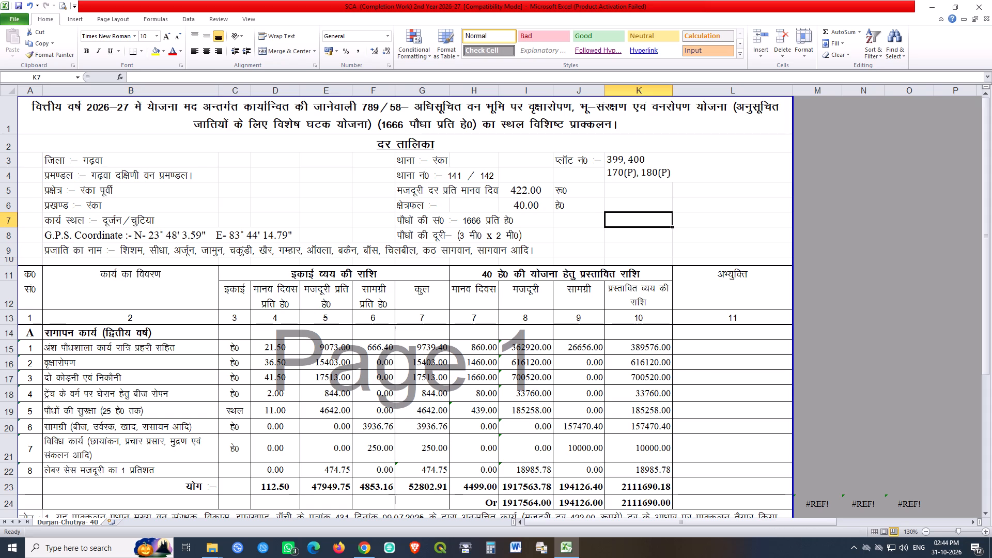
Examine the completion-work items in rows 15 to 19 and the first item's per-hectare man-days and material cost.
{"action": "left_click", "coordinate": [163, 349]}
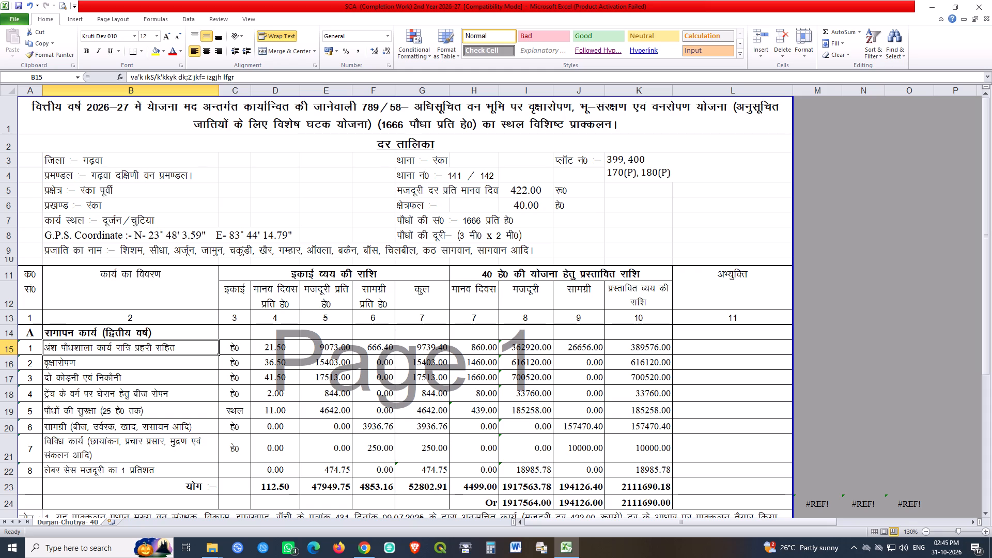
{"action": "left_click", "coordinate": [57, 376]}
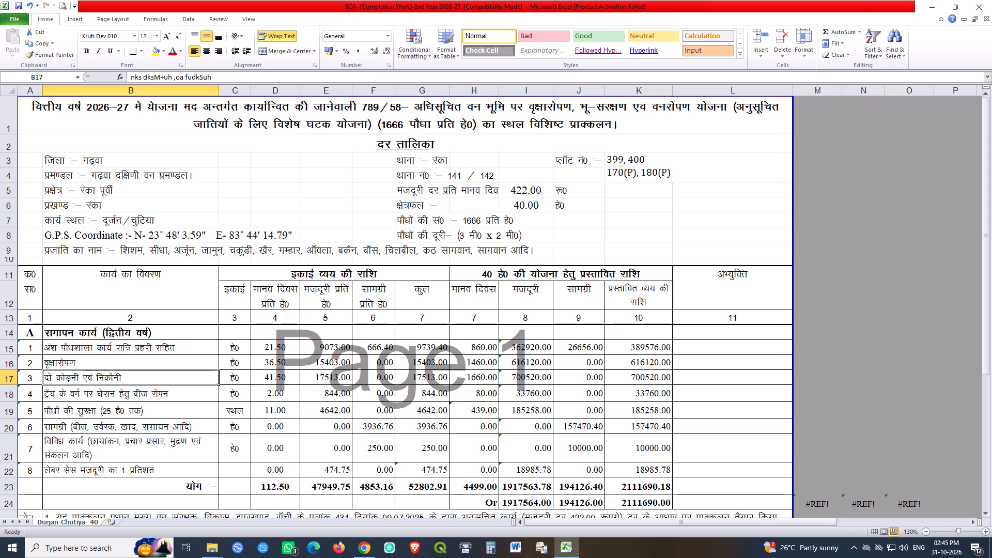
{"action": "left_click", "coordinate": [79, 411]}
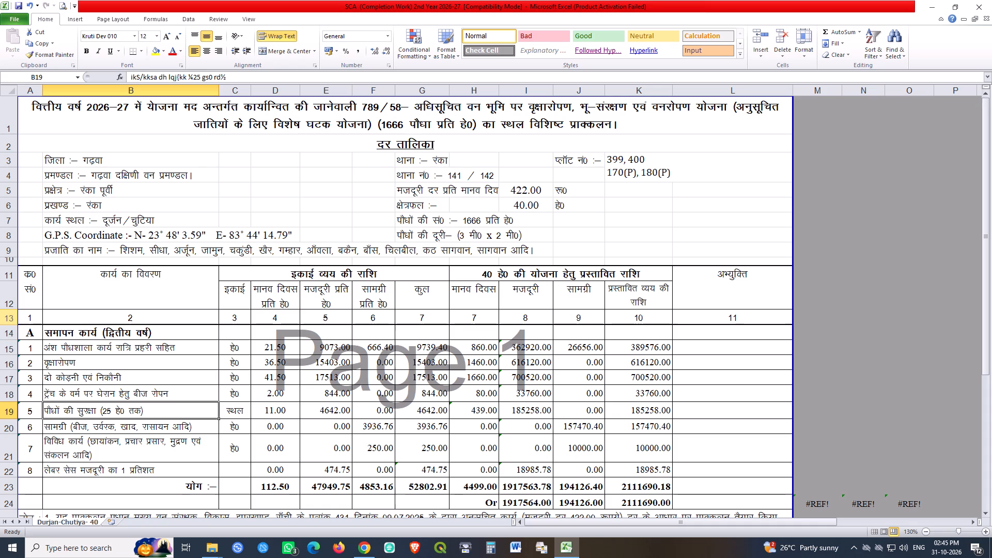
{"action": "left_click", "coordinate": [72, 345]}
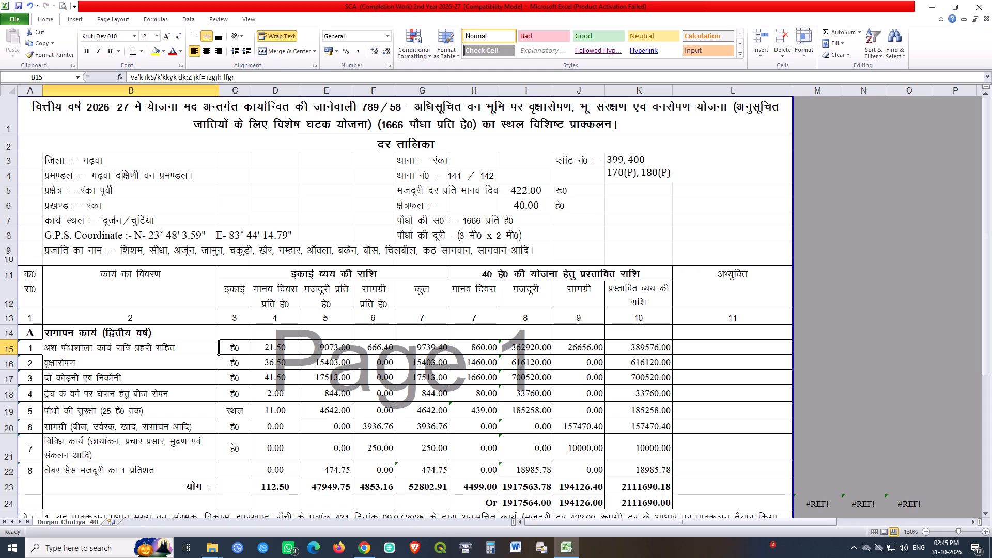
{"action": "left_click", "coordinate": [288, 347]}
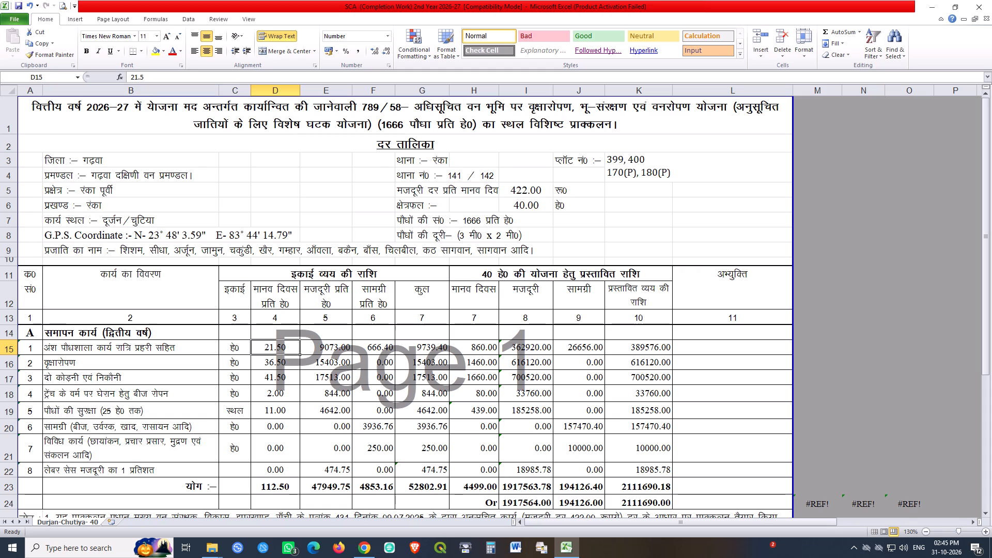
{"action": "left_click", "coordinate": [386, 352]}
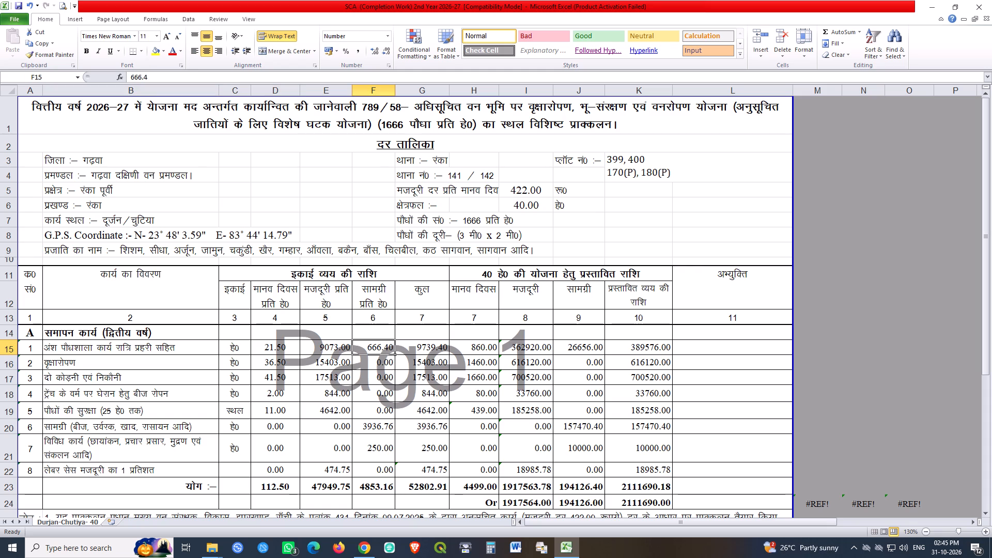
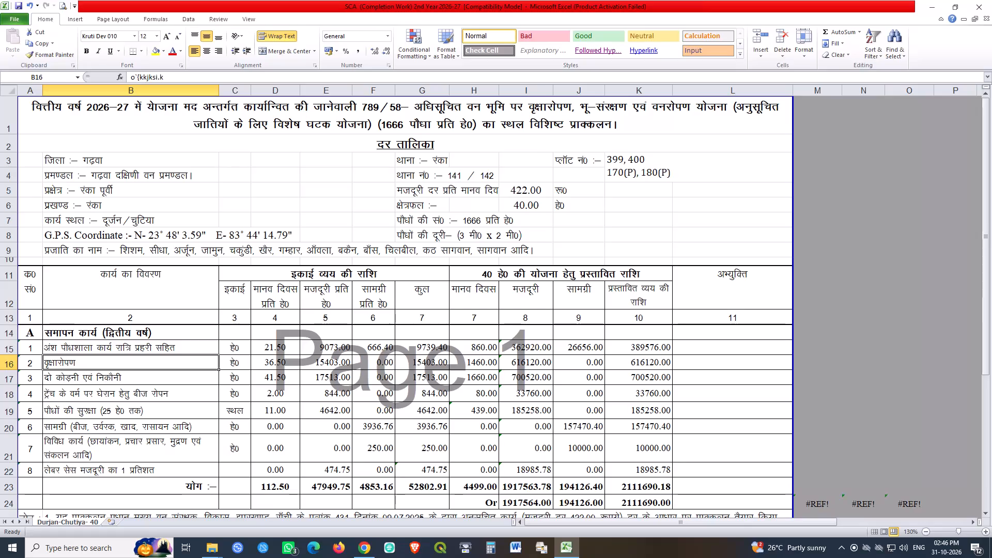
Examine the work descriptions in rows 17 to 22 and the per-hectare man-days in rows 16 to 20.
{"action": "left_click", "coordinate": [280, 365]}
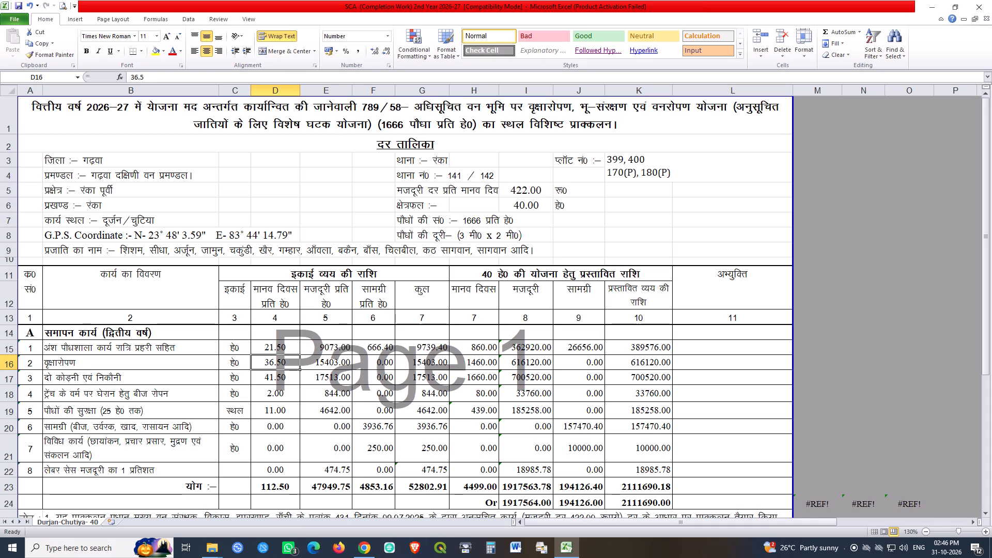
{"action": "left_click", "coordinate": [156, 384]}
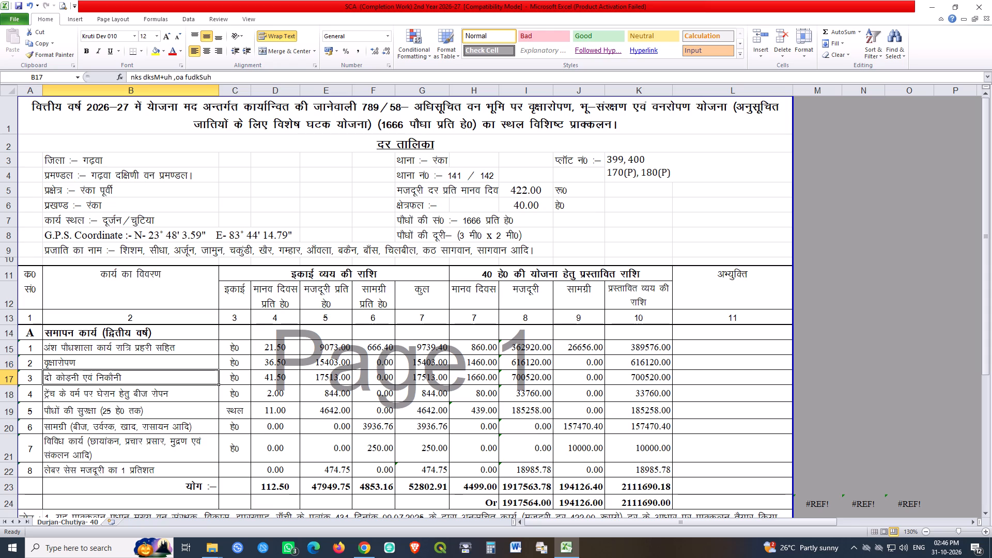
{"action": "left_click", "coordinate": [260, 378]}
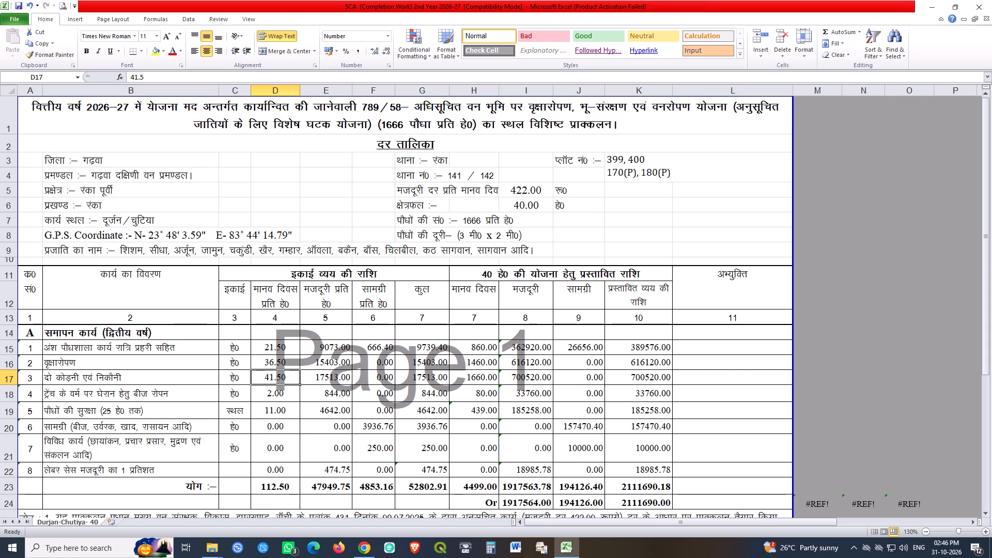
{"action": "left_click", "coordinate": [188, 395]}
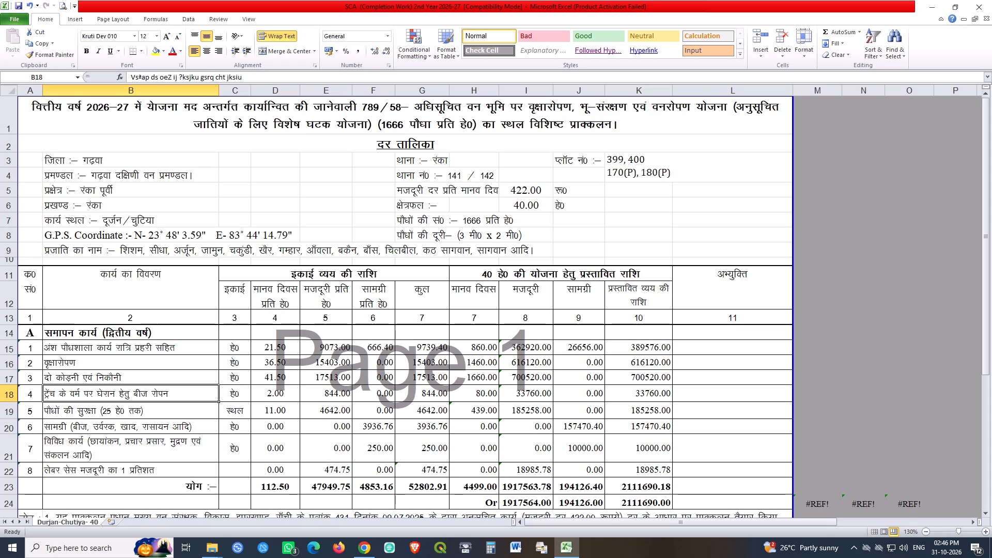
{"action": "left_click", "coordinate": [160, 410]}
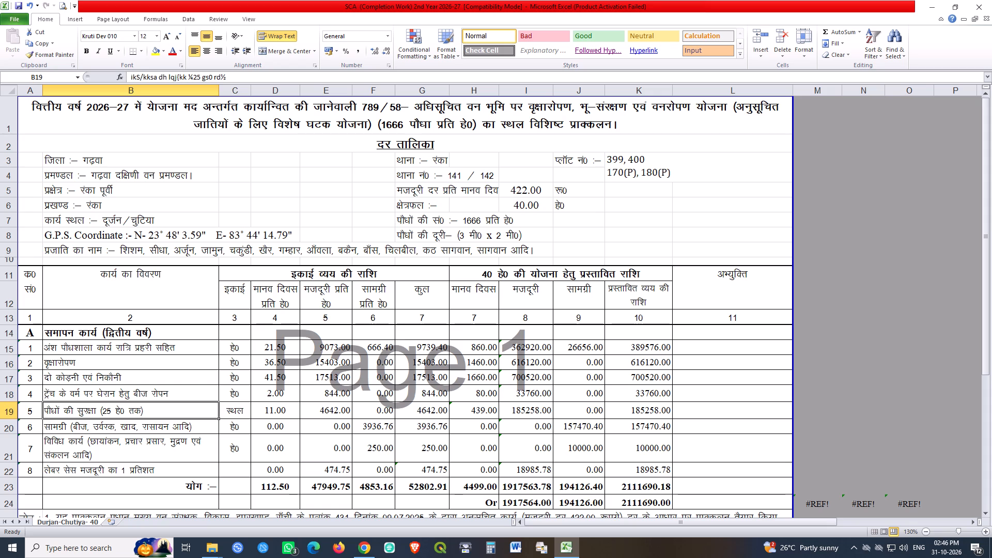
{"action": "left_click", "coordinate": [112, 429]}
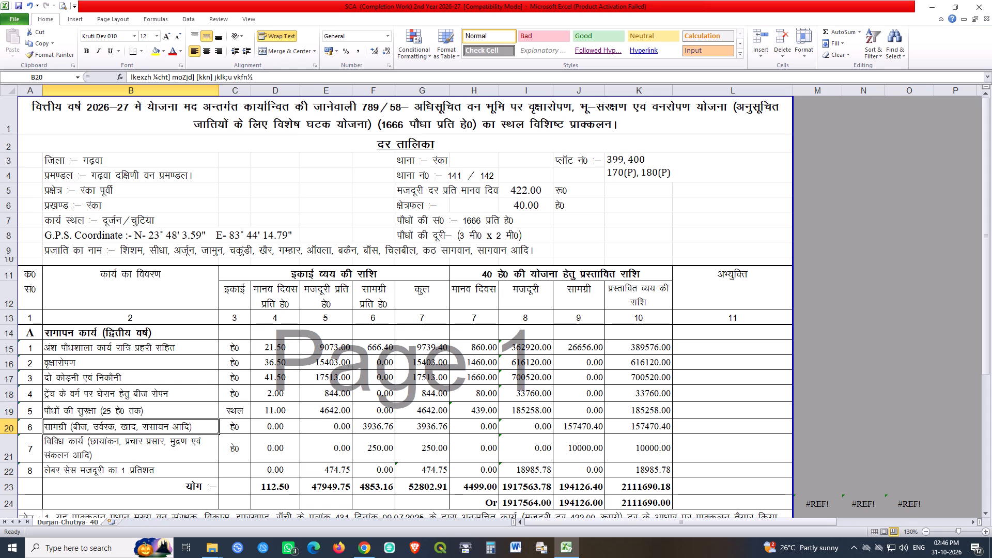
{"action": "left_click", "coordinate": [267, 425]}
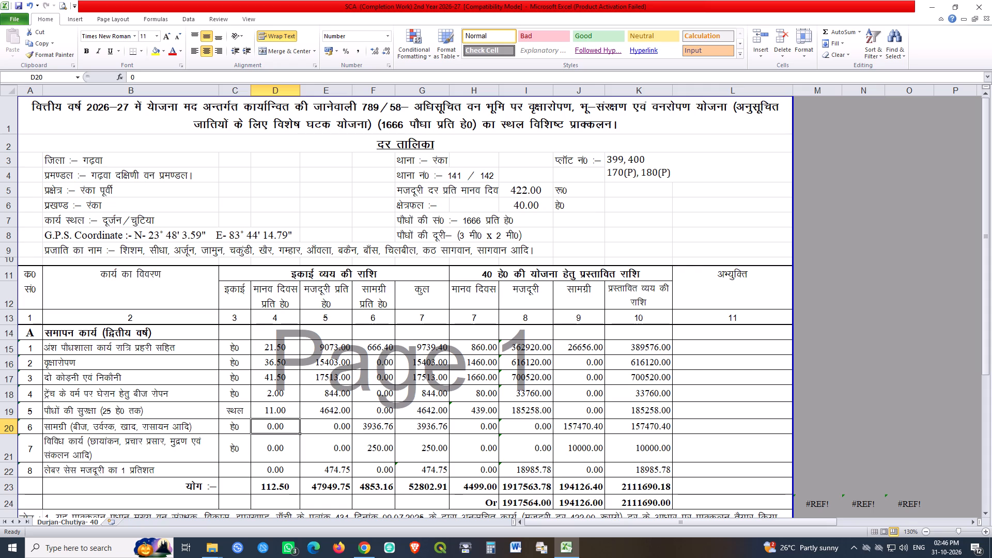
{"action": "left_click", "coordinate": [278, 409]}
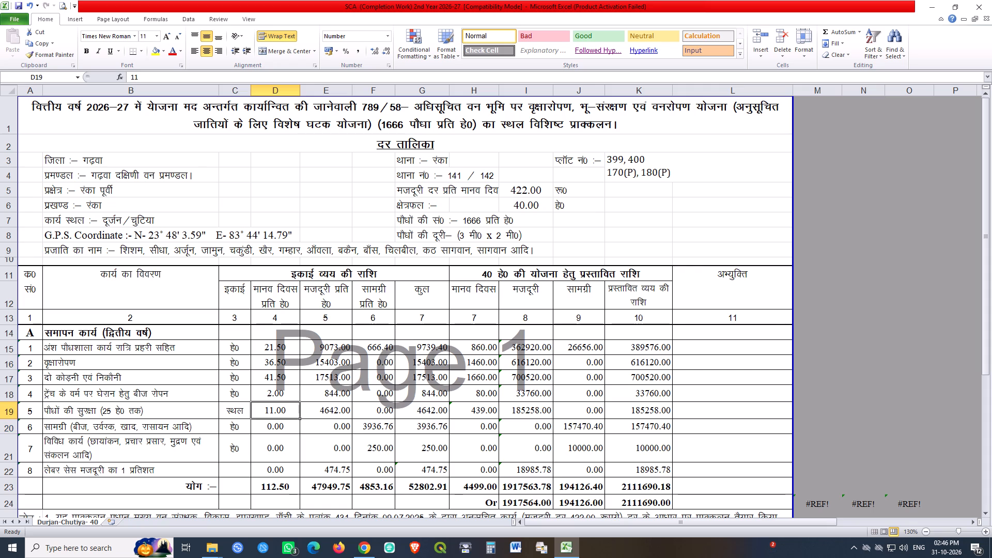
{"action": "left_click", "coordinate": [210, 423]}
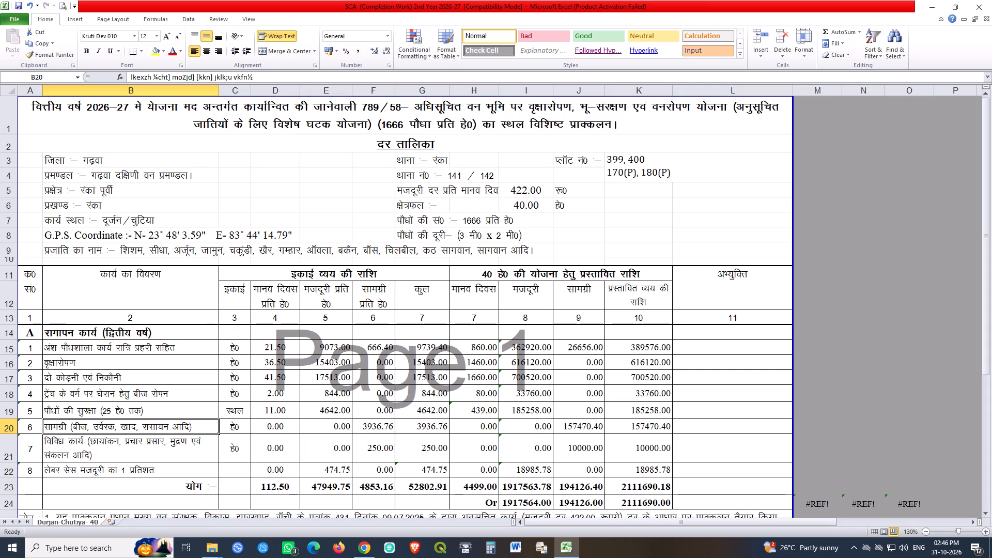
{"action": "left_click", "coordinate": [164, 454]}
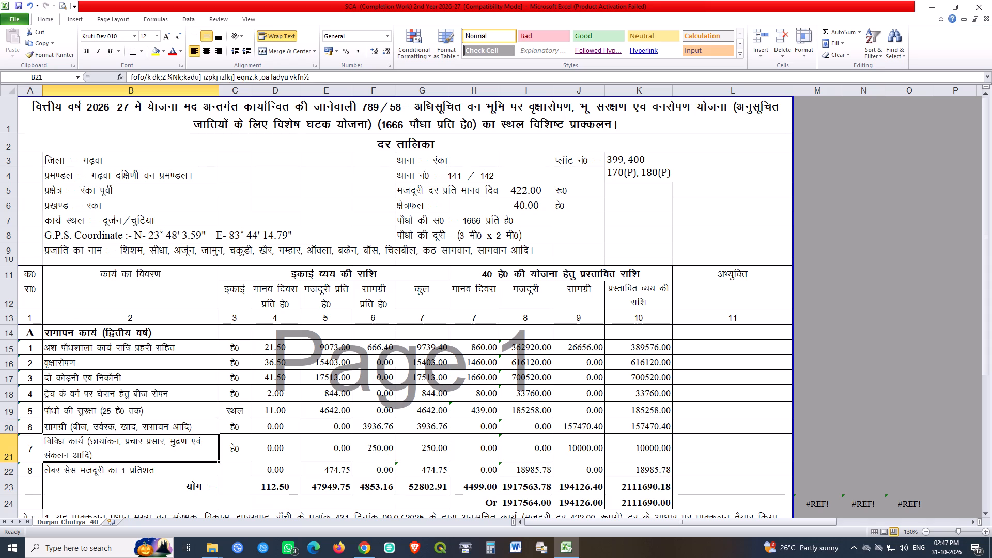
{"action": "left_click", "coordinate": [129, 475]}
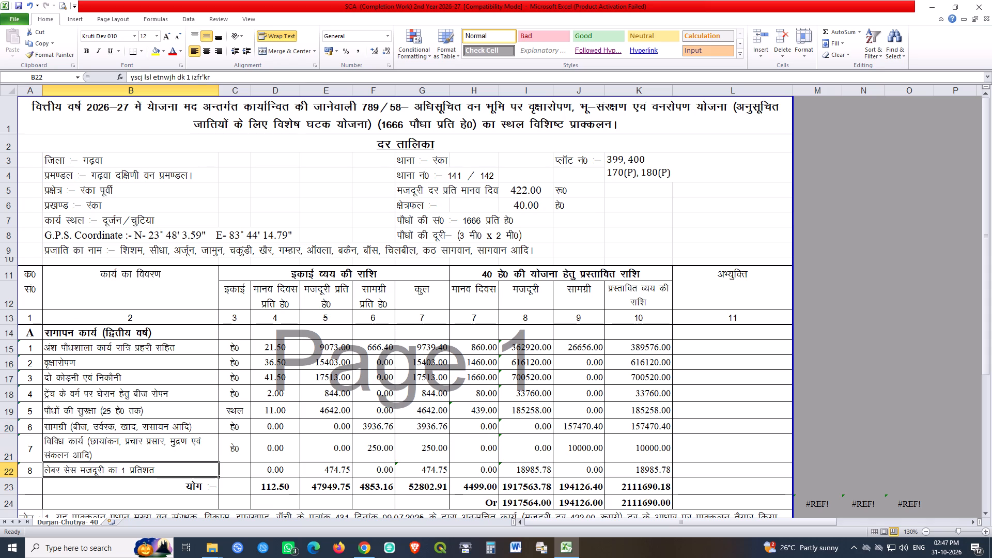
Check the per-hectare man-days total formula in D23 and add 60 and 52.50 in Calculator.
{"action": "double_click", "coordinate": [271, 489]}
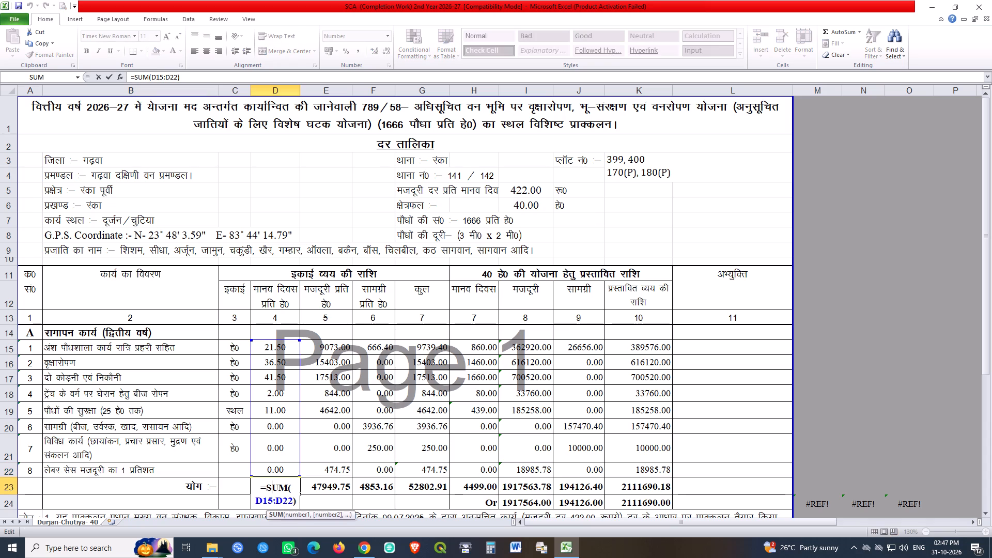
{"action": "key", "text": "Return"}
{"action": "type", "text": "ca"}
{"action": "key", "text": "Return"}
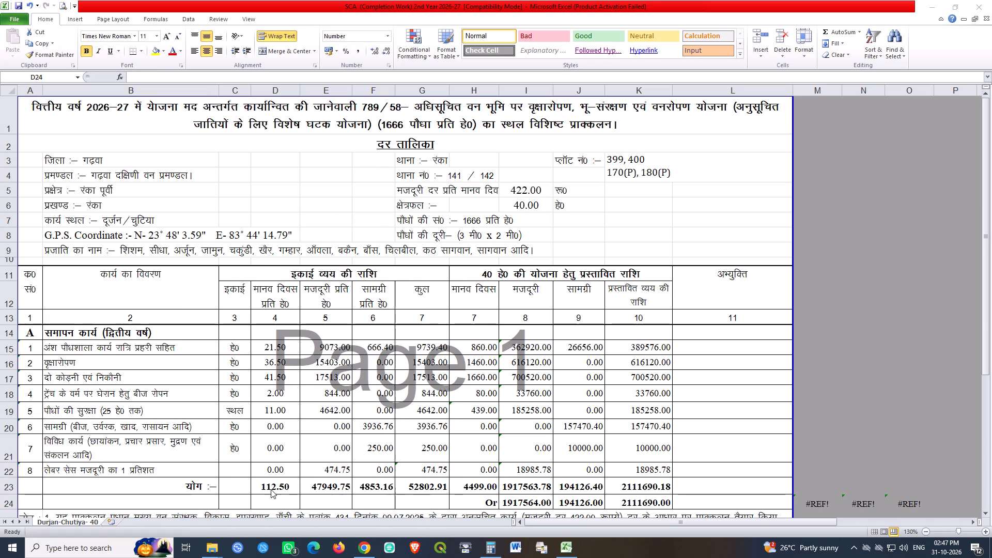
{"action": "type", "text": "60"}
{"action": "key", "text": "plus"}
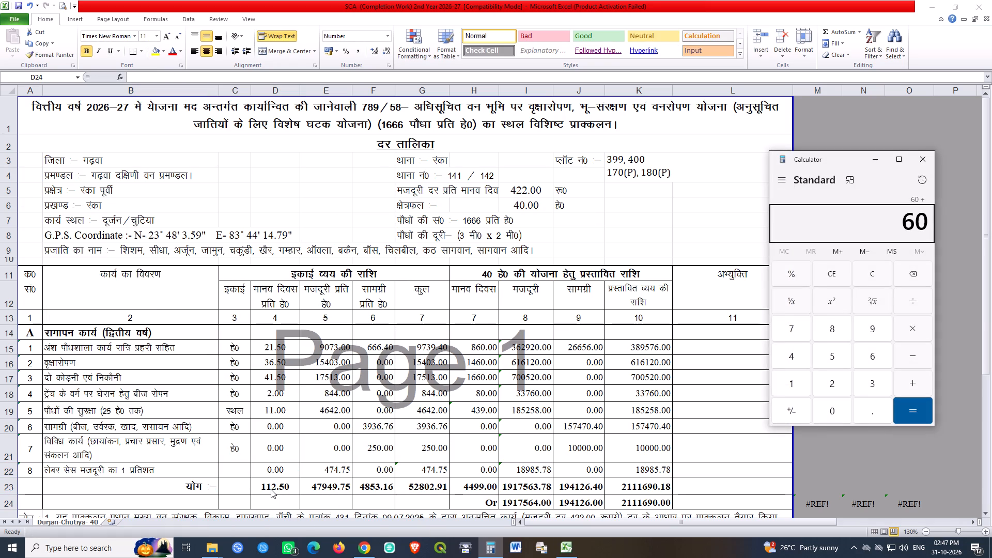
{"action": "type", "text": "52.50"}
{"action": "key", "text": "Return"}
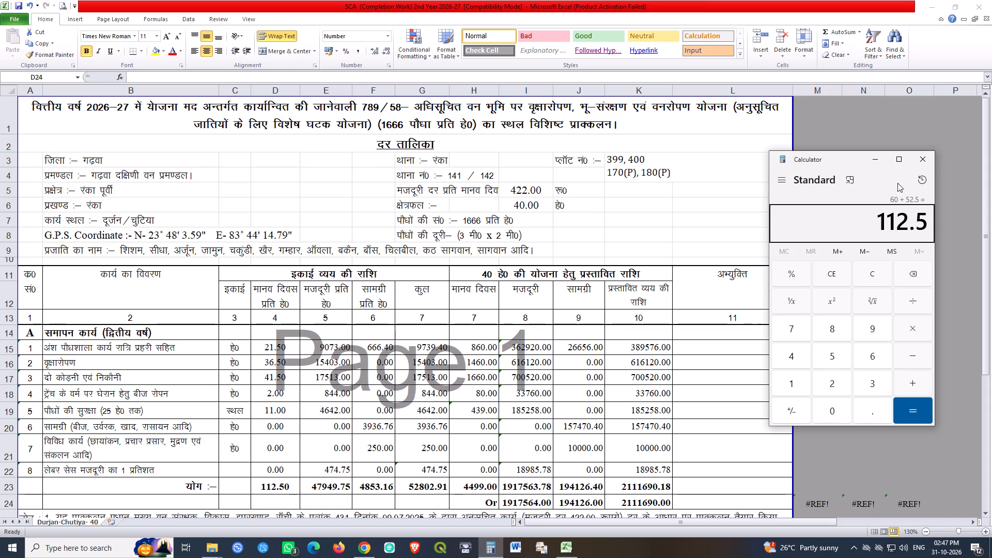
{"action": "left_click", "coordinate": [921, 160]}
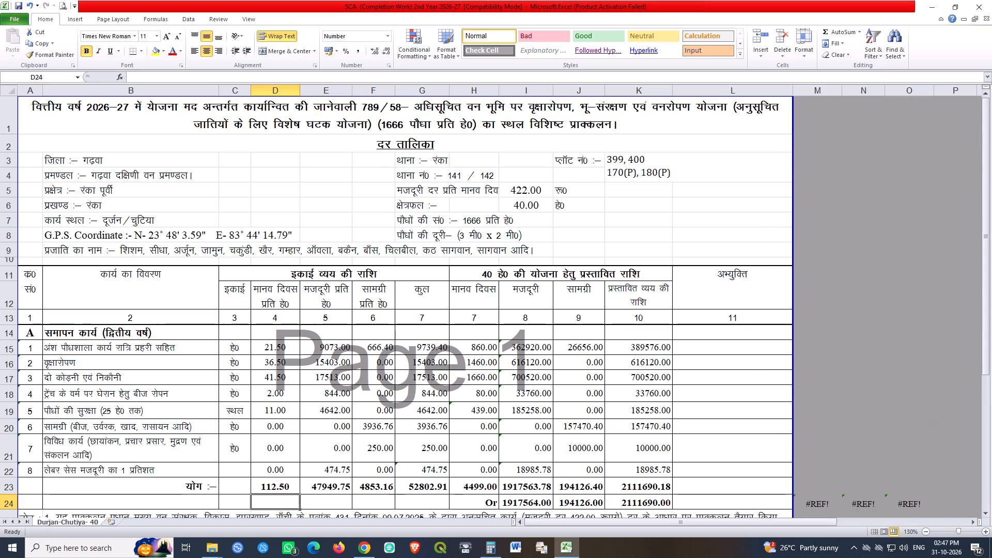
Examine the per-hectare material costs in column F from row 15 to row 20.
{"action": "left_click", "coordinate": [353, 364]}
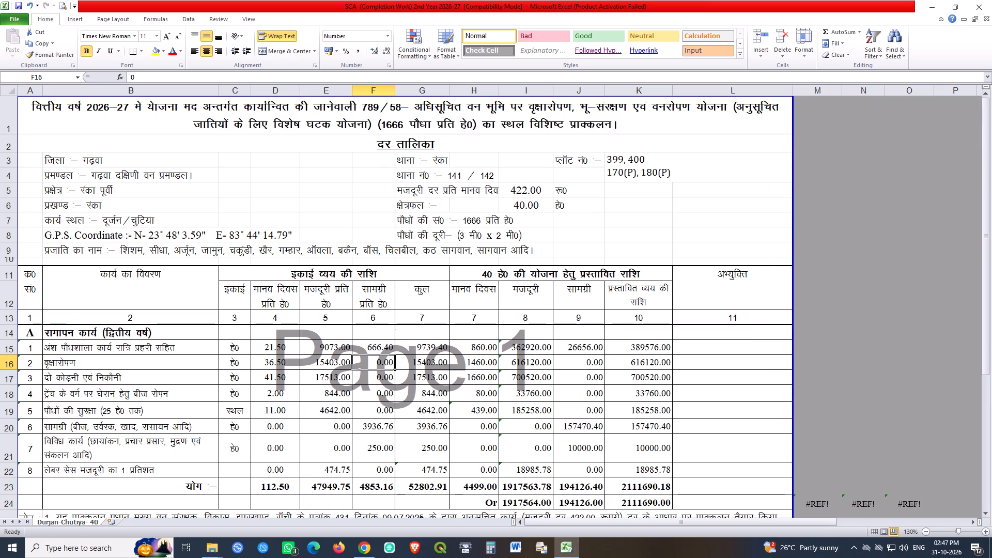
{"action": "left_click", "coordinate": [371, 350]}
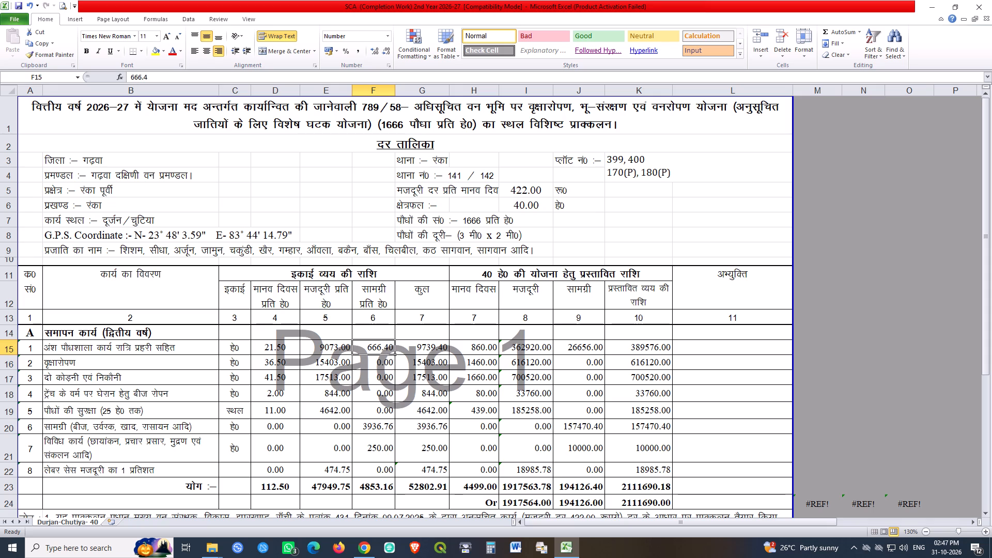
{"action": "key", "text": "Down"}
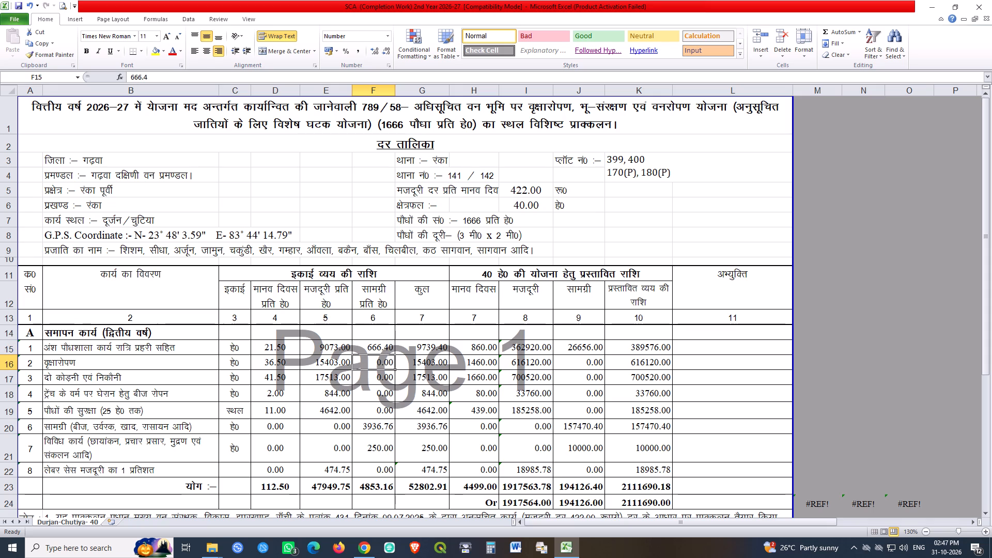
{"action": "key", "text": "Down"}
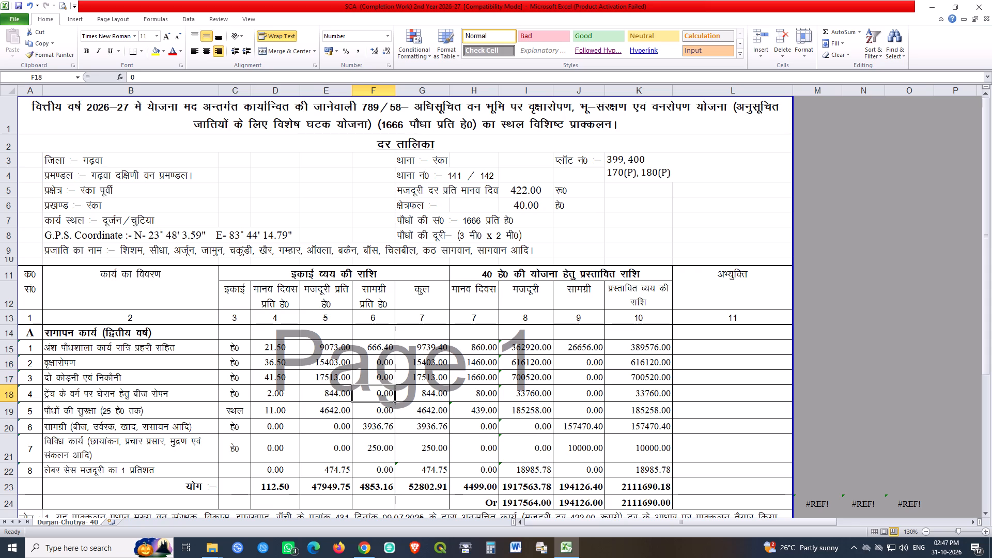
{"action": "key", "text": "Down"}
{"action": "key", "text": "Down"}
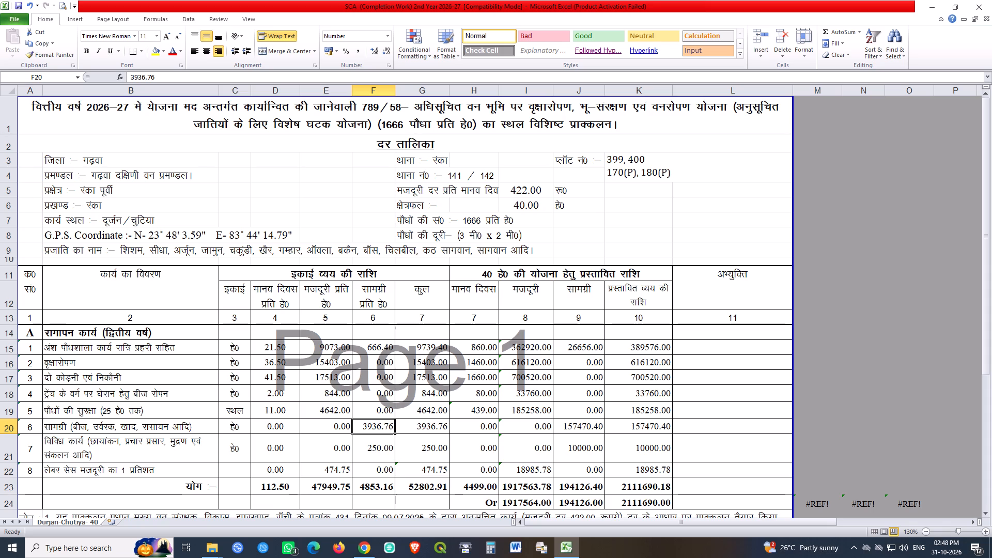
Check the per-hectare material cost total in F23 and add 4603.16 and 250 in Calculator.
{"action": "double_click", "coordinate": [377, 485]}
{"action": "key", "text": "Return"}
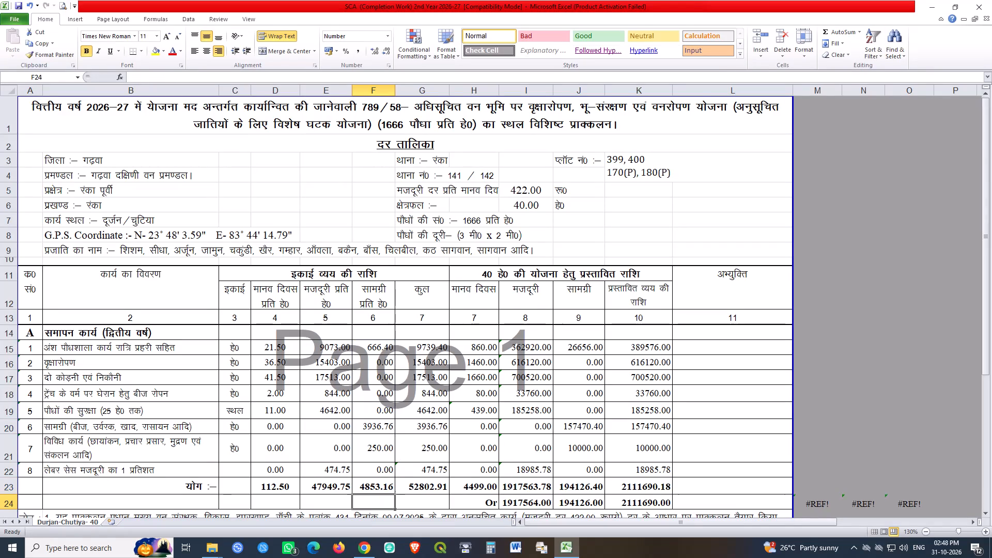
{"action": "left_click", "coordinate": [492, 548]}
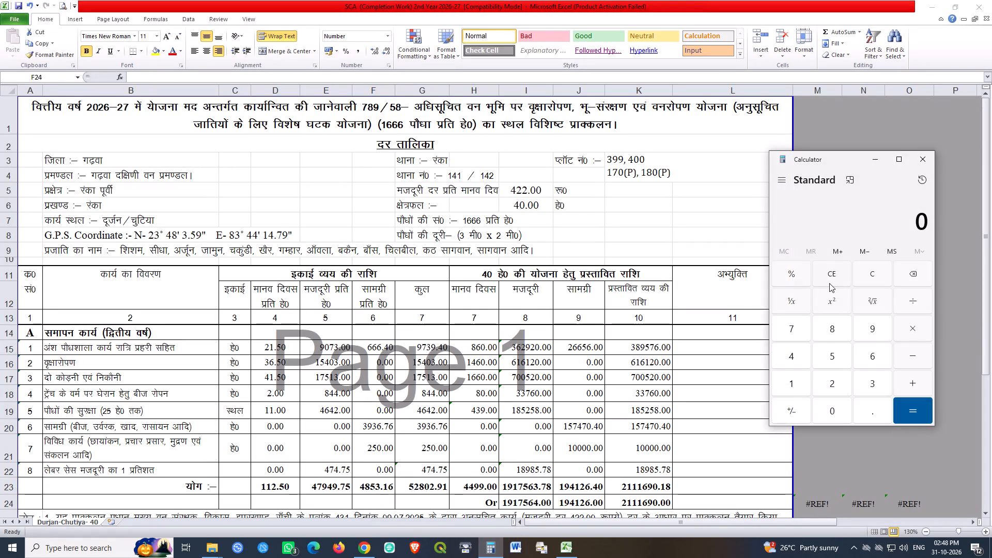
{"action": "type", "text": "4603.16+"}
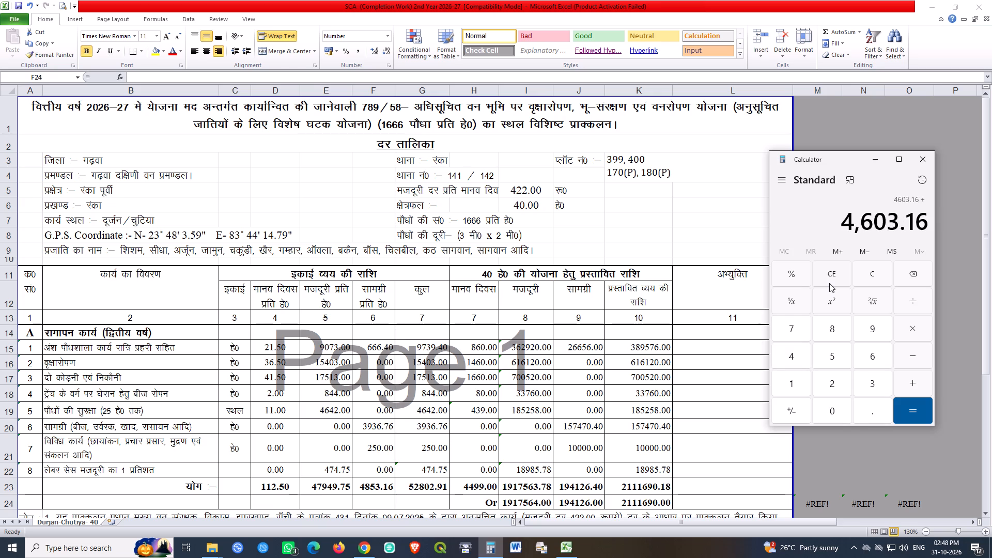
{"action": "type", "text": "250"}
{"action": "key", "text": "Return"}
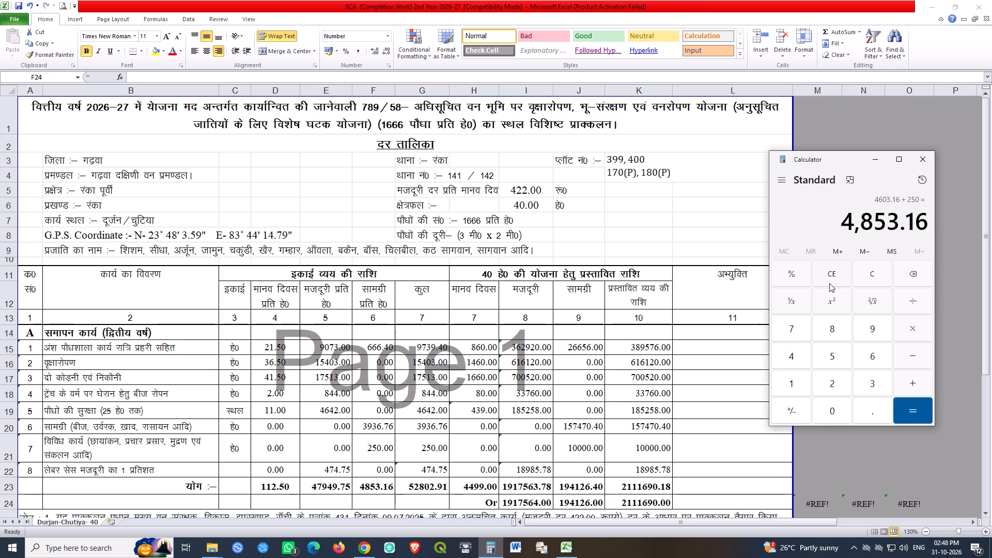
{"action": "left_click", "coordinate": [930, 158]}
Set the wage rate per man-day in cell I5 to 468.
{"action": "left_click", "coordinate": [529, 190]}
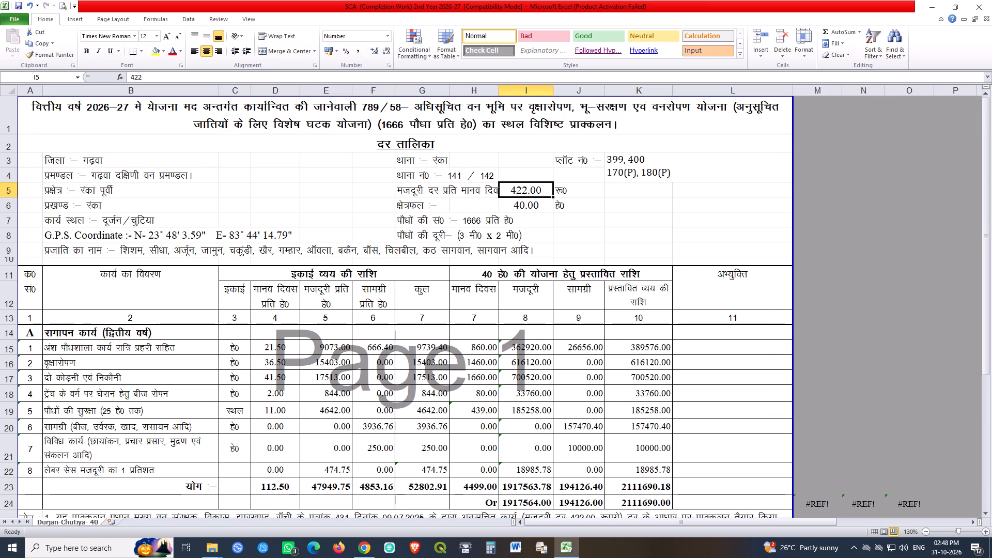
{"action": "type", "text": "468"}
{"action": "key", "text": "Return"}
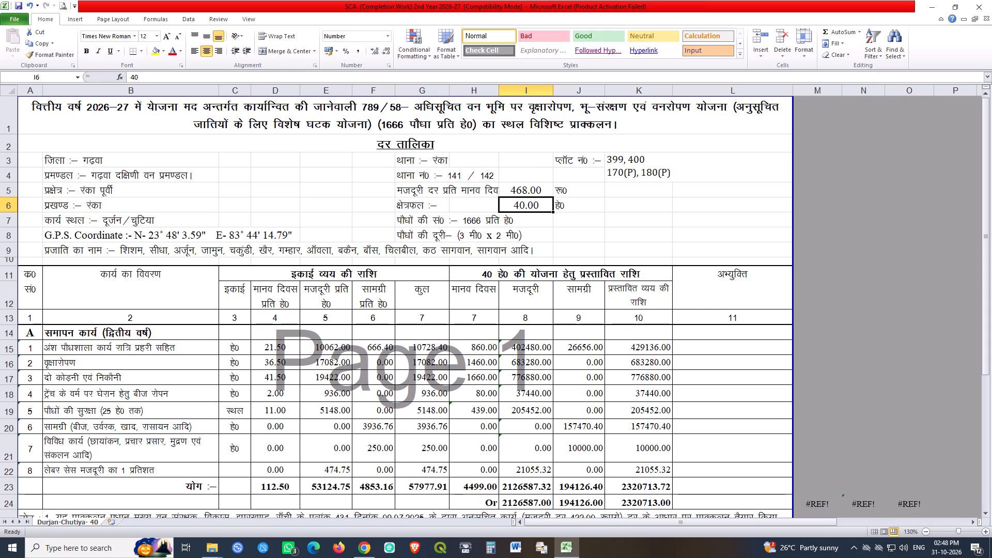
Clear the plot numbers from the merged cell K3 beside the plot number label.
{"action": "left_click", "coordinate": [626, 205]}
{"action": "left_click", "coordinate": [651, 184]}
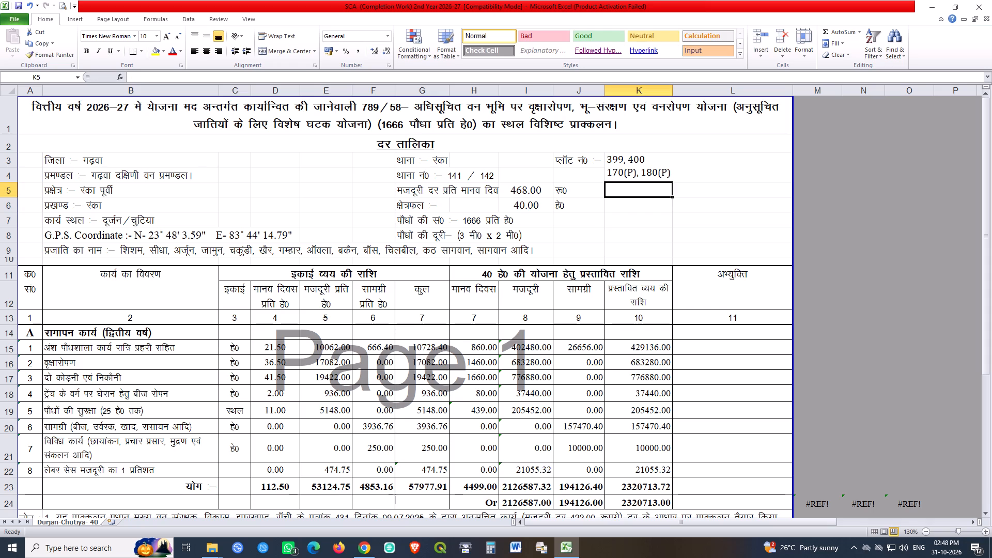
{"action": "left_click", "coordinate": [662, 174]}
{"action": "key", "text": "Delete"}
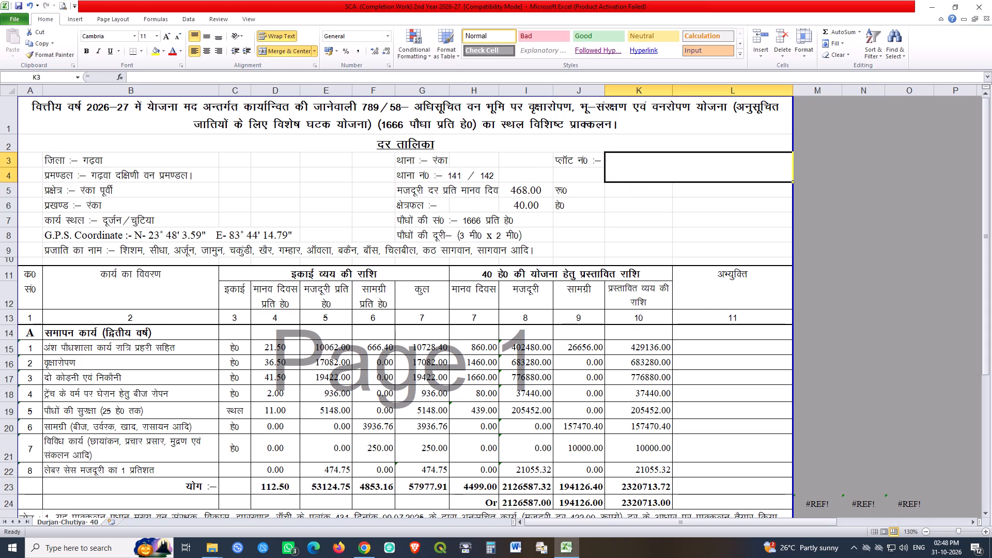
Delete the #REF! entries in columns M to O beside the totals rows.
{"action": "left_click", "coordinate": [872, 356]}
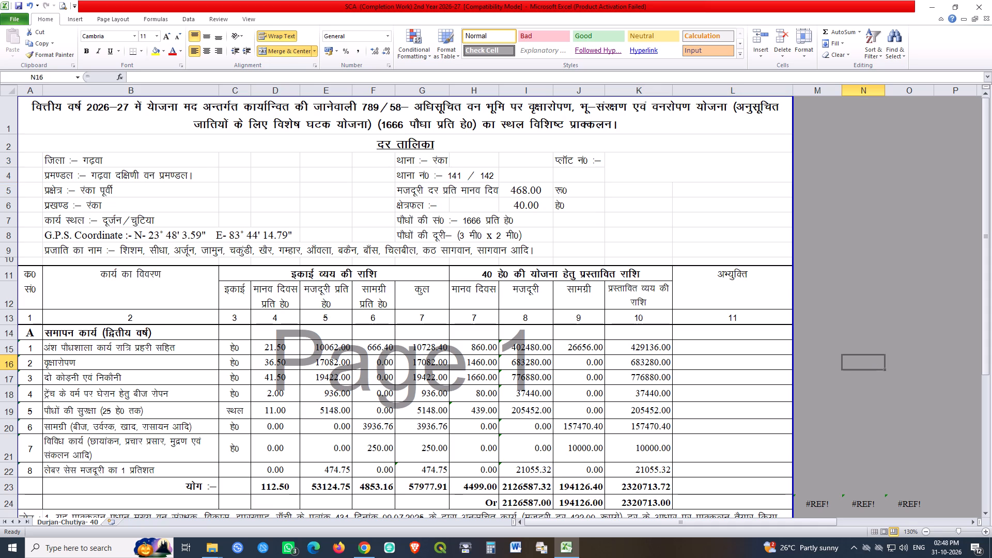
{"action": "scroll", "coordinate": [866, 415], "scroll_direction": "down", "scroll_amount": 2}
{"action": "left_click_drag", "start_coordinate": [819, 375], "coordinate": [915, 394]}
{"action": "key", "text": "Delete"}
{"action": "left_click", "coordinate": [894, 306]}
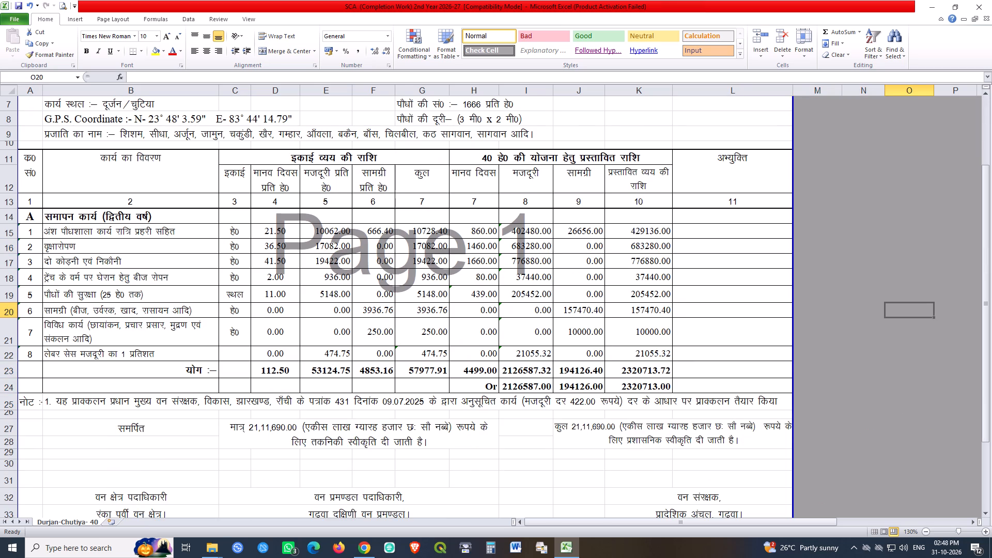
Inspect the labour cess formula in cell I22 of the proposed wages column.
{"action": "double_click", "coordinate": [532, 358]}
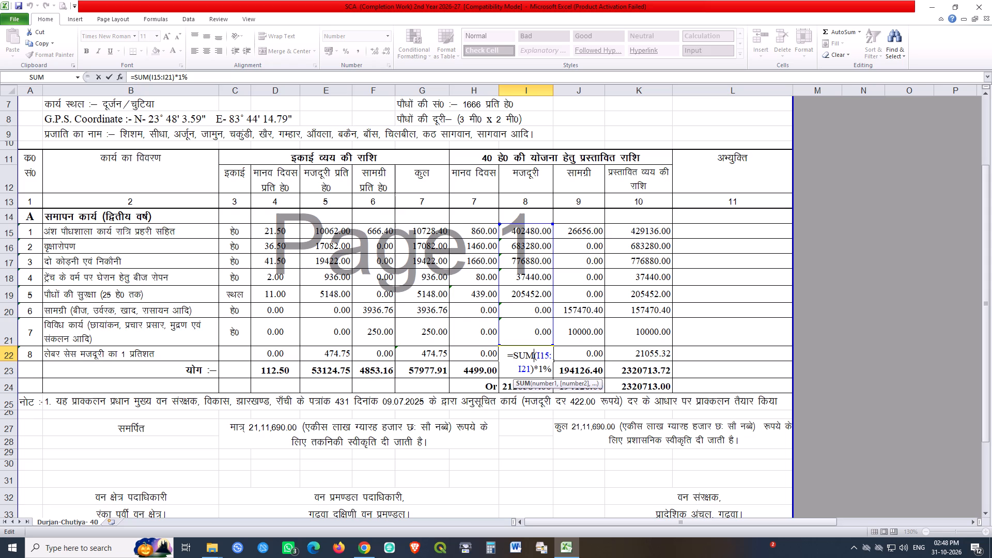
{"action": "key", "text": "Return"}
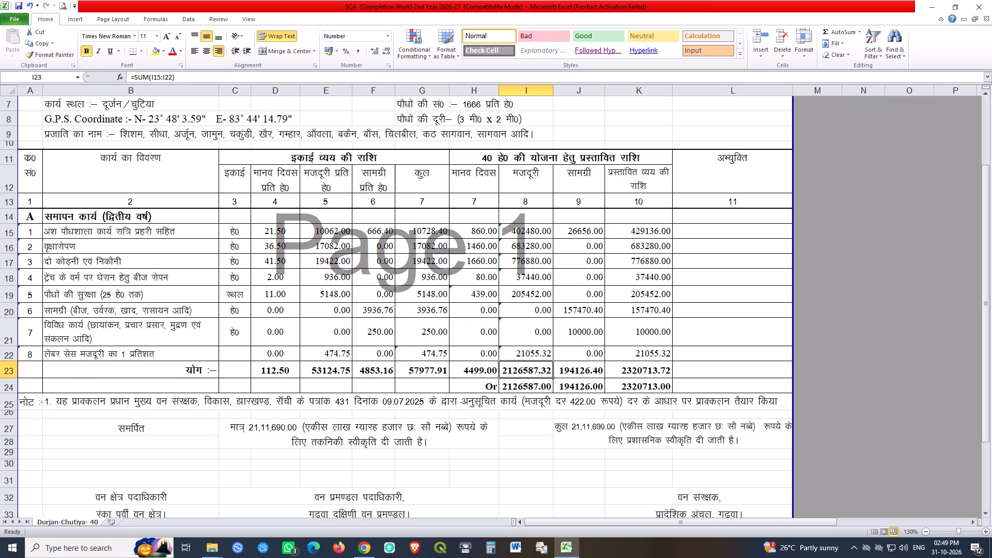
Replace the work site name in cell B7 with करसो/तेनूडीह.
{"action": "scroll", "coordinate": [645, 320], "scroll_direction": "up", "scroll_amount": 11}
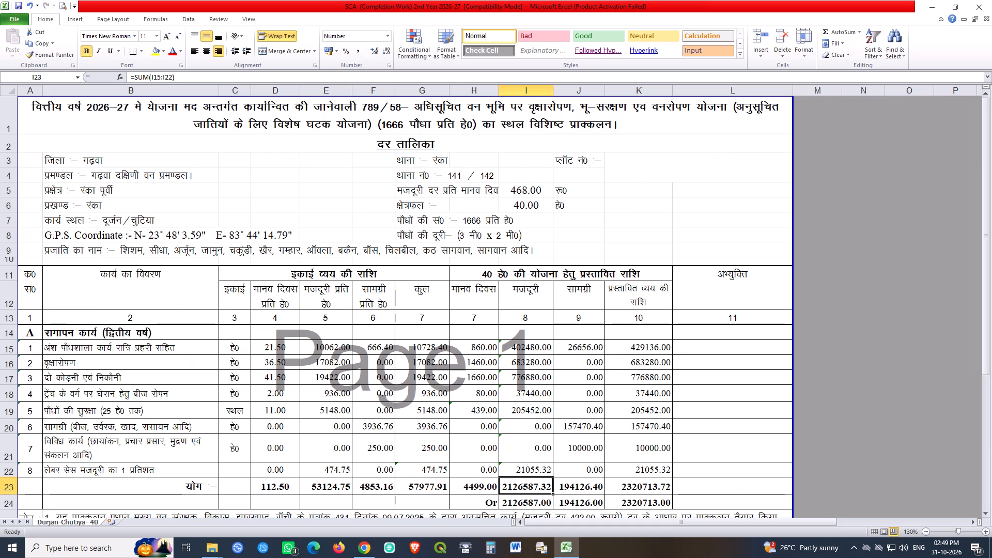
{"action": "left_click", "coordinate": [131, 192]}
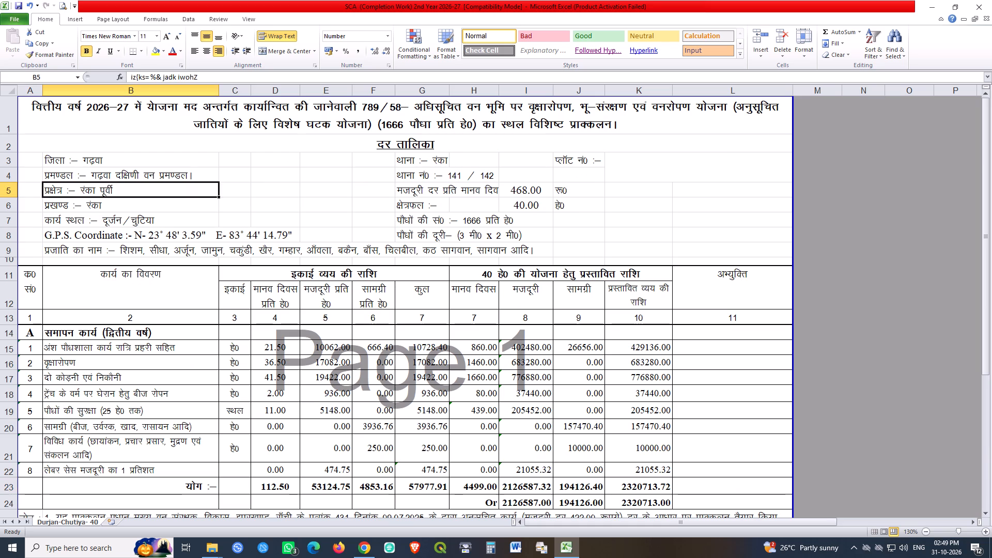
{"action": "left_click", "coordinate": [126, 205]}
{"action": "double_click", "coordinate": [168, 223]}
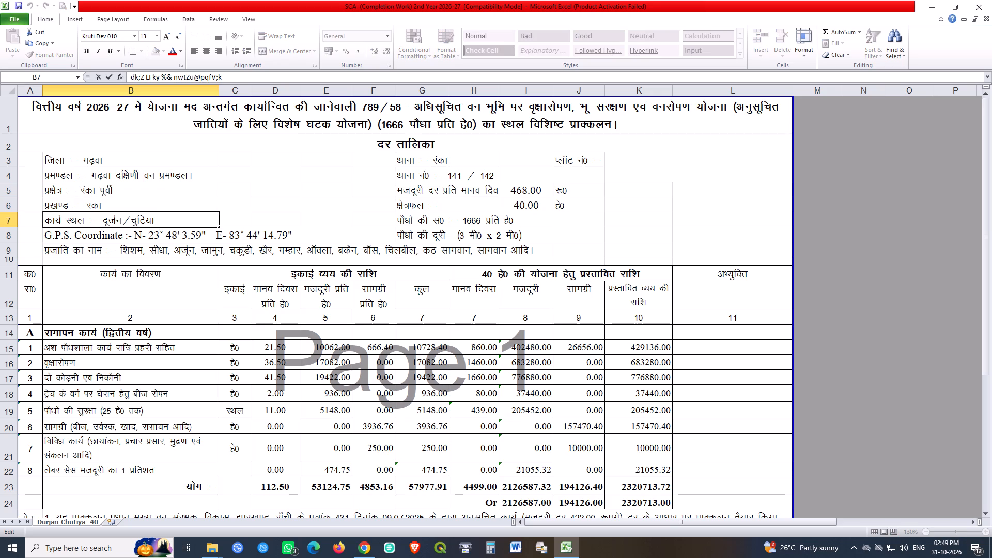
{"action": "key", "text": "ctrl+shift+Left"}
{"action": "type", "text": "djlks#"}
{"action": "key", "text": "BackSpace"}
{"action": "type", "text": "@rsU"}
{"action": "type", "text": "kwMhg"}
{"action": "key", "text": "Return"}
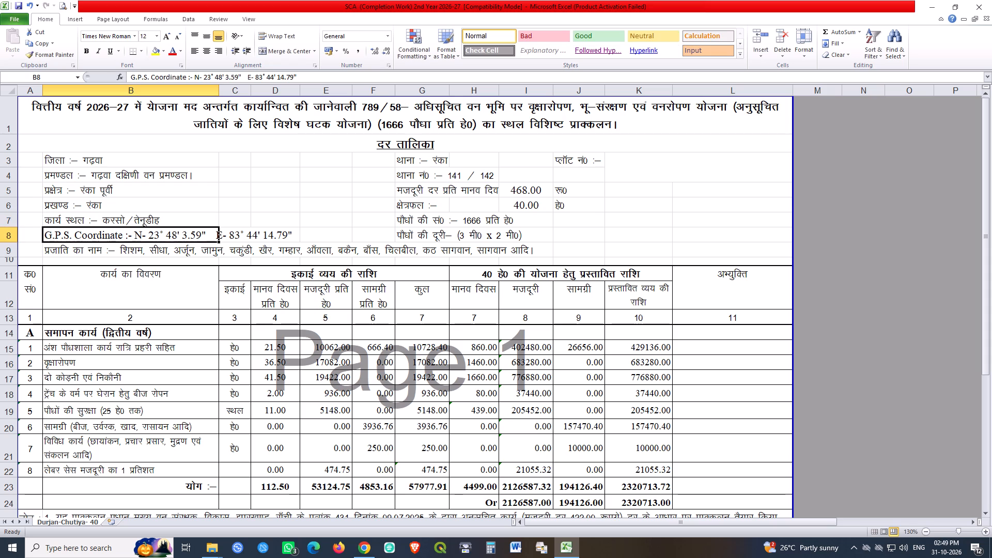
Save the workbook and colour the G.P.S. Coordinate text in cell B8 red.
{"action": "left_click", "coordinate": [140, 237]}
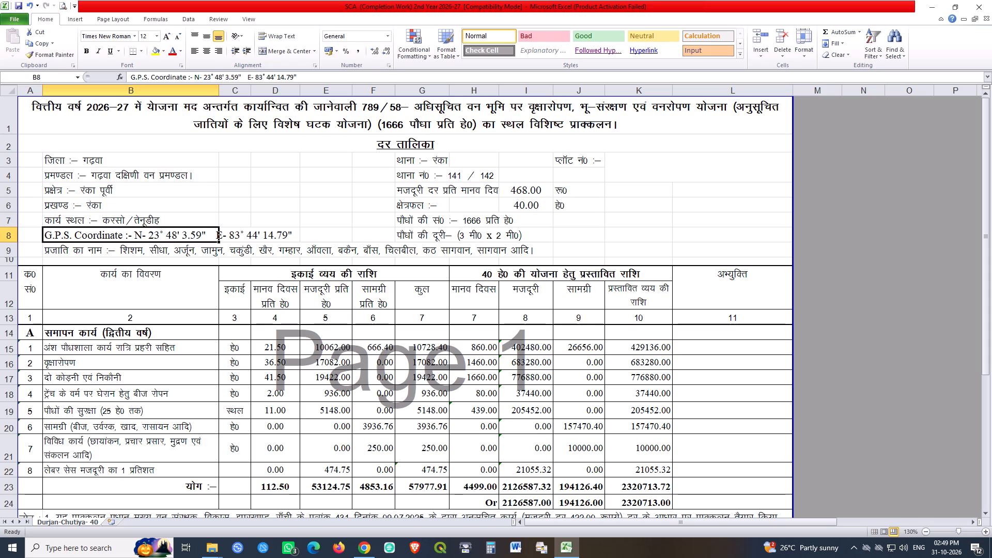
{"action": "left_click", "coordinate": [145, 237]}
{"action": "key", "text": "ctrl+s"}
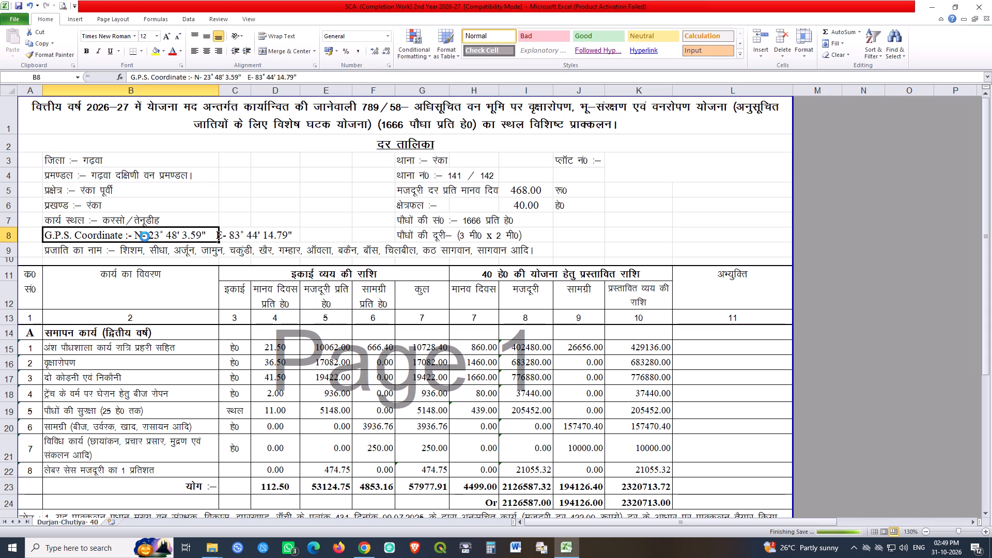
{"action": "key", "text": "ctrl+s"}
{"action": "left_click", "coordinate": [170, 52]}
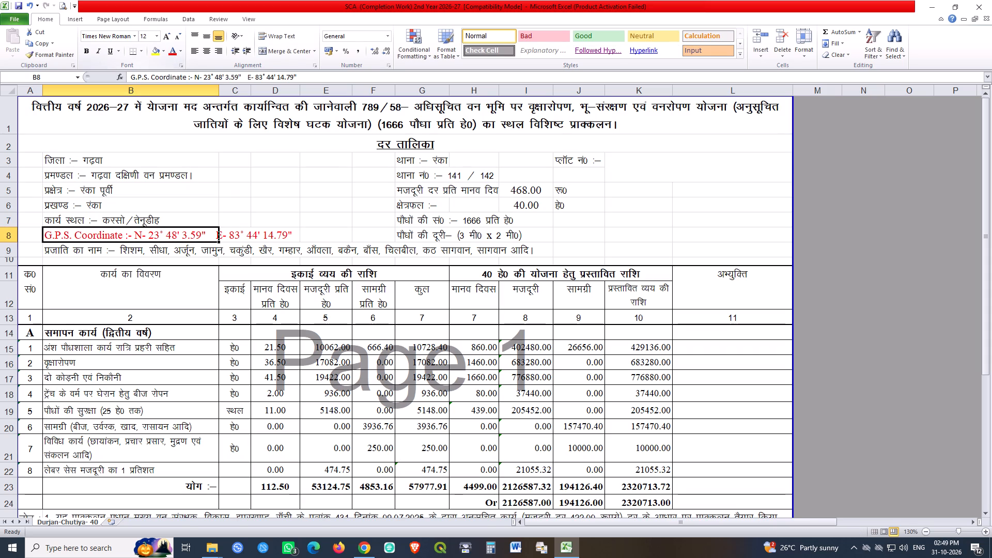
{"action": "left_click", "coordinate": [278, 184]}
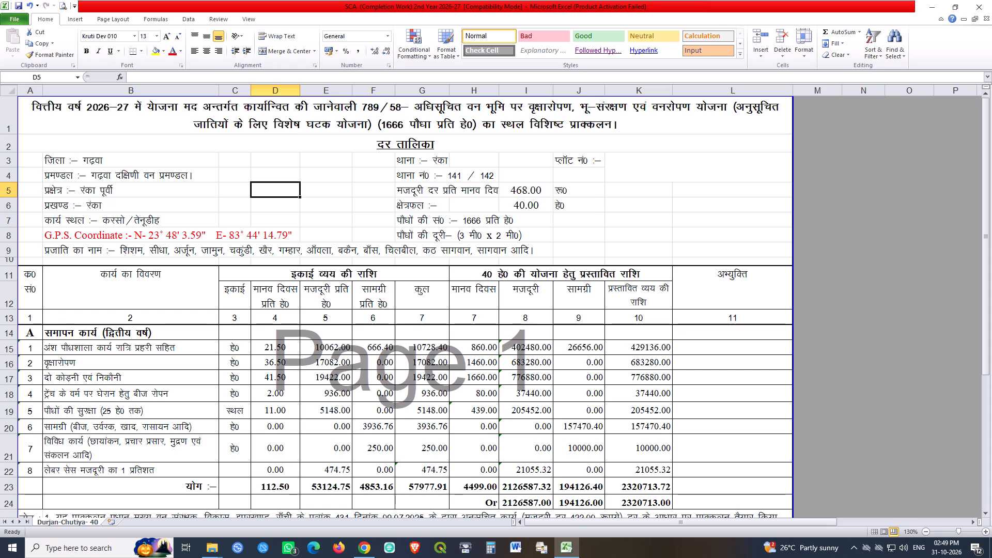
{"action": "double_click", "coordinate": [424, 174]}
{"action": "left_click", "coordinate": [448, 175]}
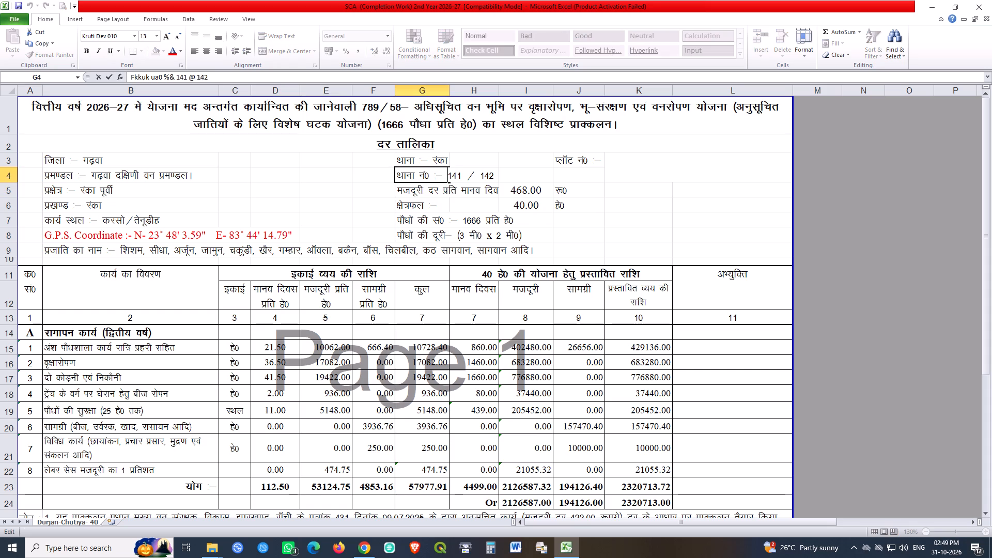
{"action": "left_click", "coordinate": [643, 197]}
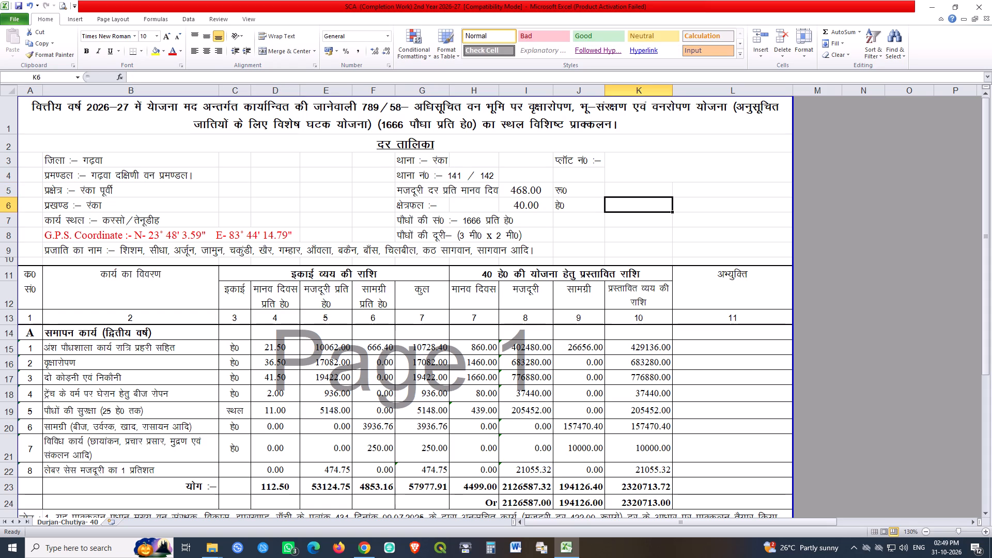
Change the scheme code in the estimate title in cell A1 to 101/58.
{"action": "double_click", "coordinate": [366, 107]}
{"action": "key", "text": "Left"}
{"action": "key", "text": "shift+Right"}
{"action": "key", "text": "shift+Right"}
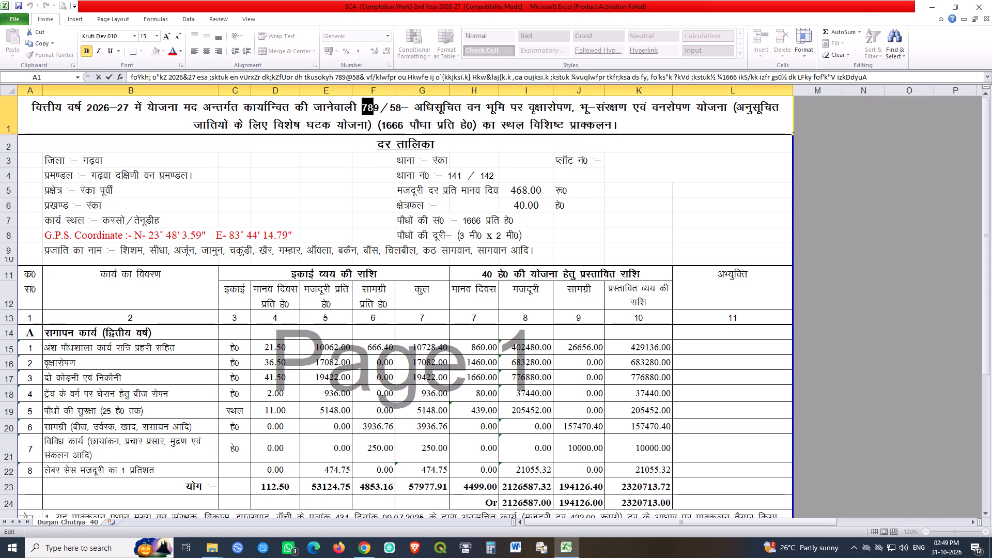
{"action": "key", "text": "shift+Right"}
{"action": "type", "text": "101"}
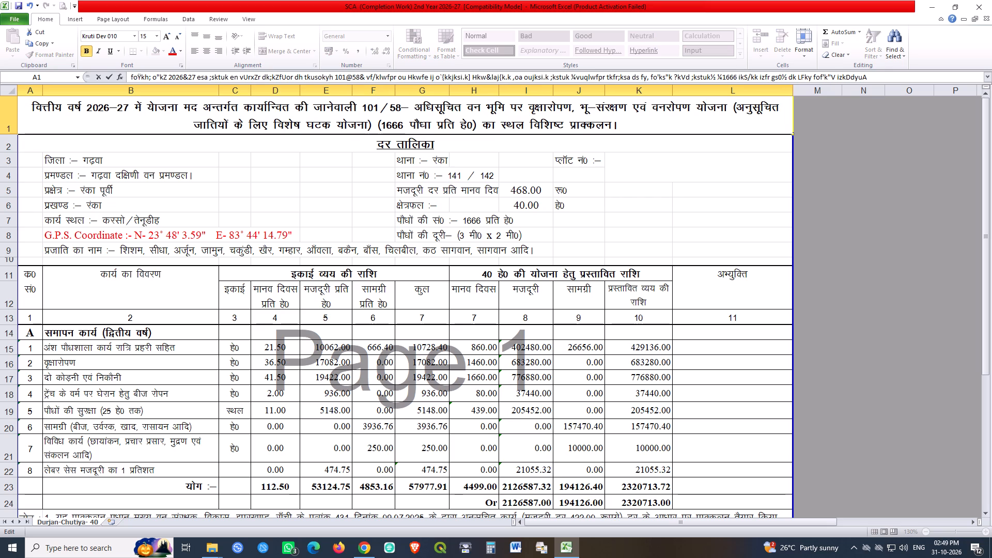
Replace the bracketed Scheduled Castes scheme name in the title with अन्य व्यय.
{"action": "left_click_drag", "start_coordinate": [738, 111], "coordinate": [800, 121]}
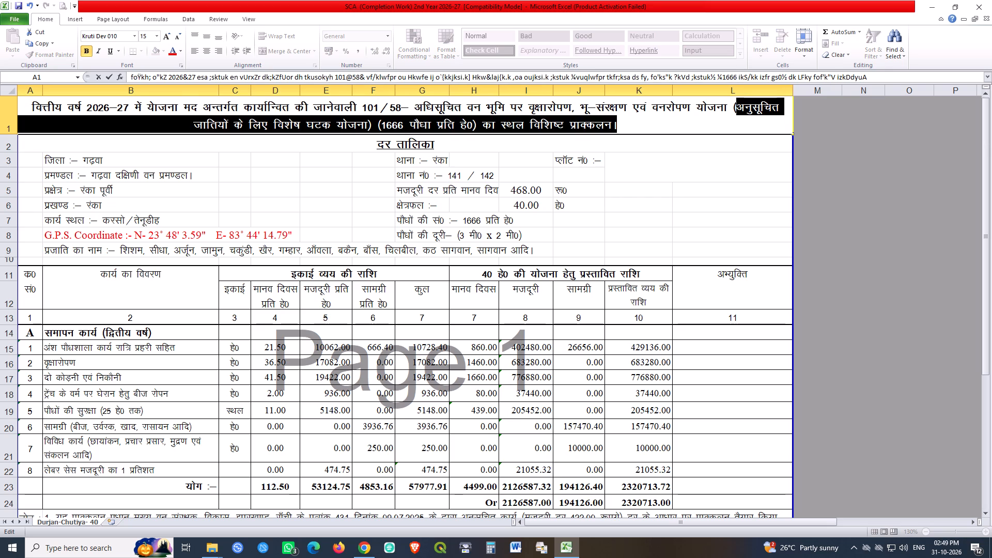
{"action": "left_click_drag", "start_coordinate": [800, 121], "coordinate": [366, 132]}
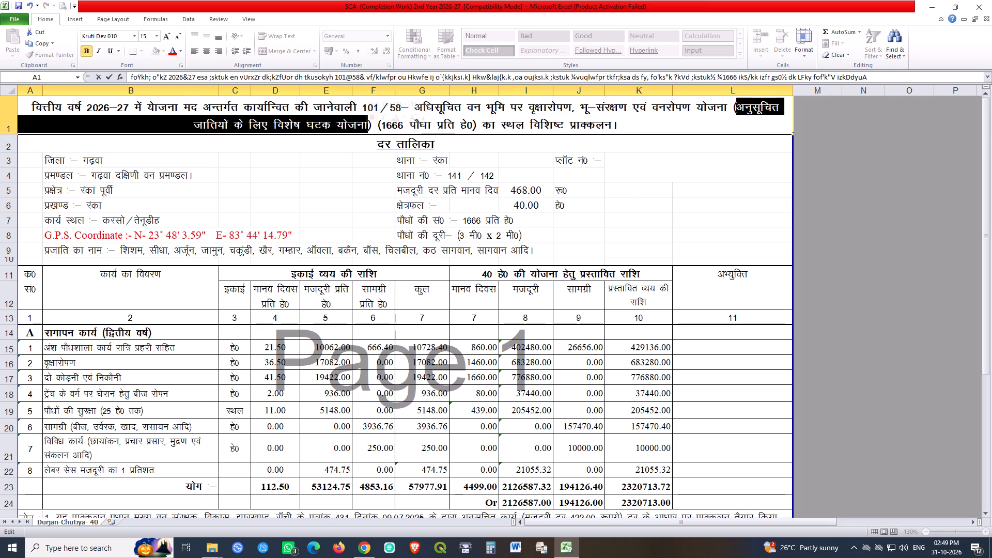
{"action": "type", "text": "vU;"}
{"action": "key", "text": "space"}
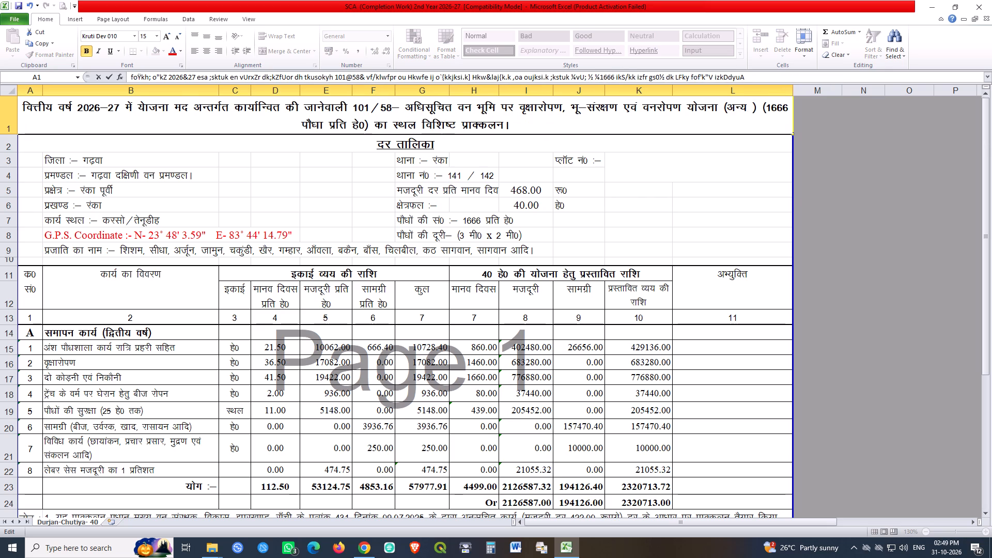
{"action": "type", "text": "O;;"}
{"action": "key", "text": "Return"}
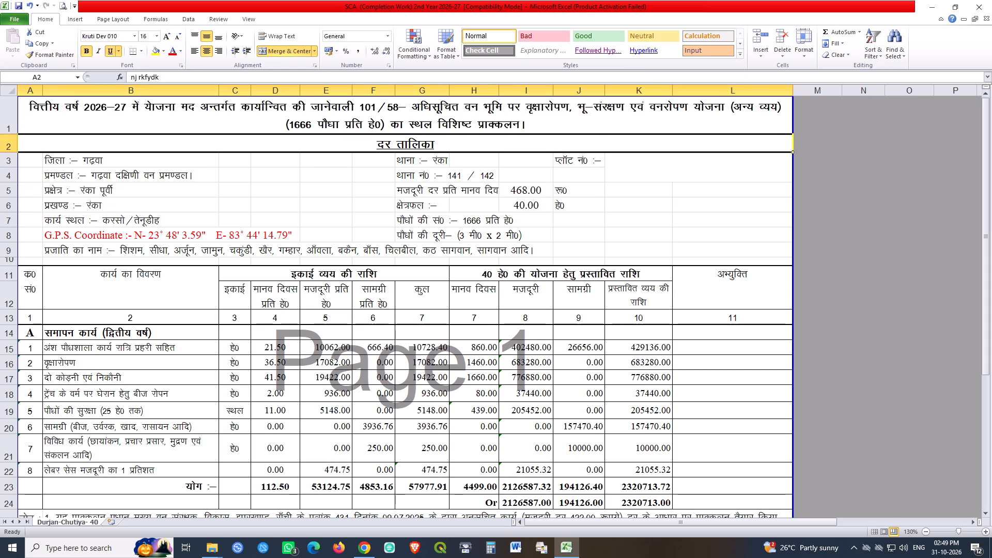
Save and close the SCA (Completion Work) 2nd Year 2026-27 workbook.
{"action": "key", "text": "ctrl+s"}
{"action": "key", "text": "ctrl+s"}
{"action": "key", "text": "ctrl+s"}
{"action": "key", "text": "ctrl+s"}
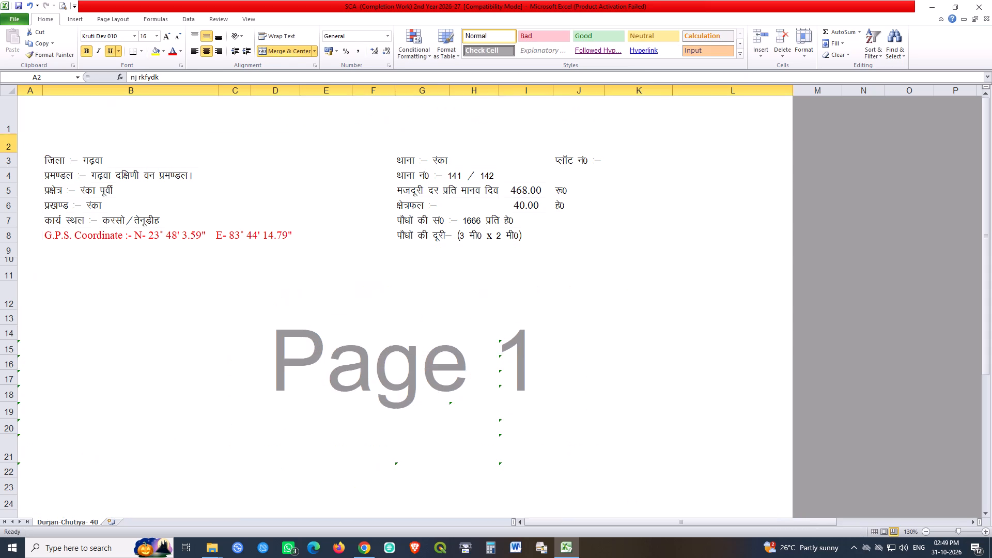
{"action": "key", "text": "ctrl+s"}
{"action": "key", "text": "ctrl+s"}
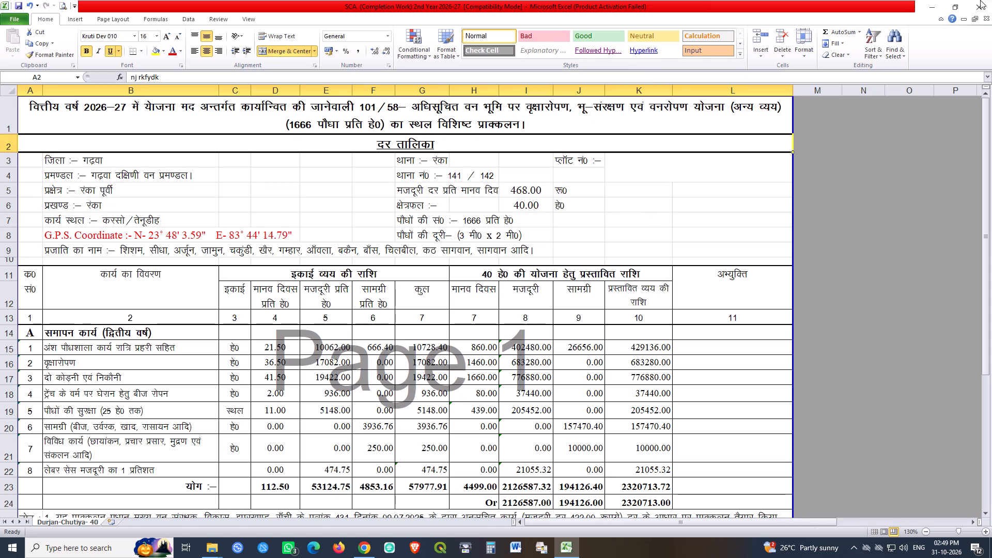
{"action": "left_click", "coordinate": [968, 3]}
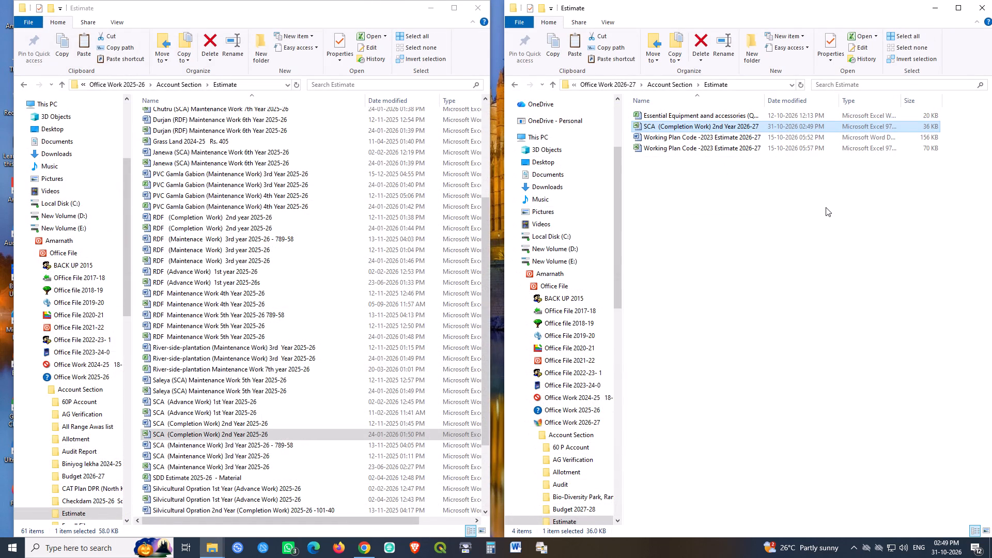
Rename the workbook file in the 2026-27 Estimate folder as SCA 101-58 (Completion Work) 2nd Year 2026-27.
{"action": "key", "text": "F2"}
{"action": "key", "text": "Right"}
{"action": "key", "text": "Left"}
{"action": "key", "text": "Left"}
{"action": "key", "text": "Left"}
{"action": "key", "text": "Left"}
{"action": "key", "text": "Left"}
{"action": "key", "text": "Left"}
{"action": "key", "text": "Left"}
{"action": "key", "text": "Left"}
{"action": "key", "text": "Left"}
{"action": "key", "text": "Left"}
{"action": "key", "text": "Left"}
{"action": "key", "text": "Left"}
{"action": "key", "text": "Left"}
{"action": "key", "text": "Left"}
{"action": "key", "text": "Left"}
{"action": "key", "text": "Left"}
{"action": "key", "text": "Left"}
{"action": "key", "text": "Left"}
{"action": "key", "text": "Left"}
{"action": "key", "text": "Left"}
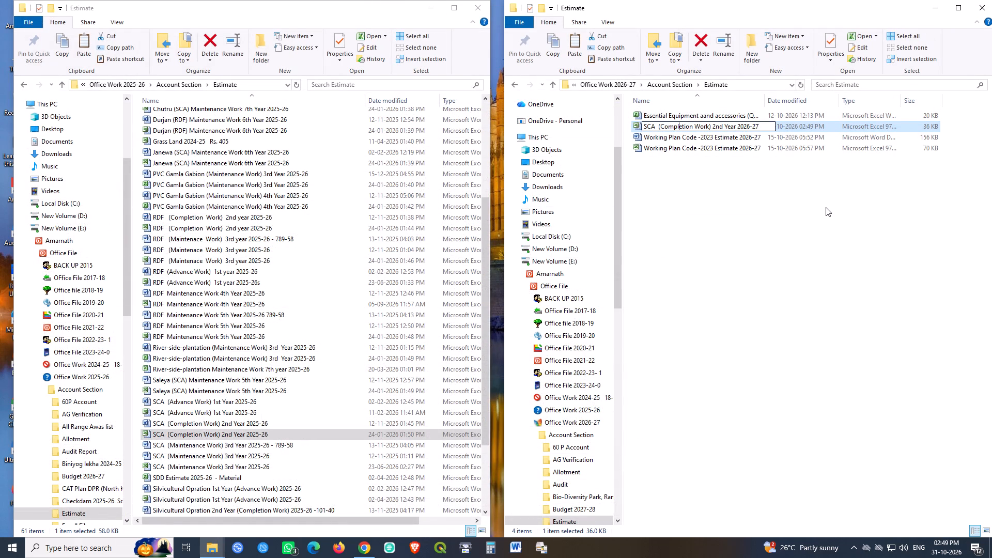
{"action": "key", "text": "Left"}
{"action": "key", "text": "Left"}
{"action": "key", "text": "Left"}
{"action": "key", "text": "Left"}
{"action": "key", "text": "Left"}
{"action": "key", "text": "Left"}
{"action": "key", "text": "Left"}
{"action": "key", "text": "Left"}
{"action": "key", "text": "Left"}
{"action": "key", "text": "Right"}
{"action": "key", "text": "Right"}
{"action": "key", "text": "Right"}
{"action": "type", "text": "101/-58"}
{"action": "key", "text": "space"}
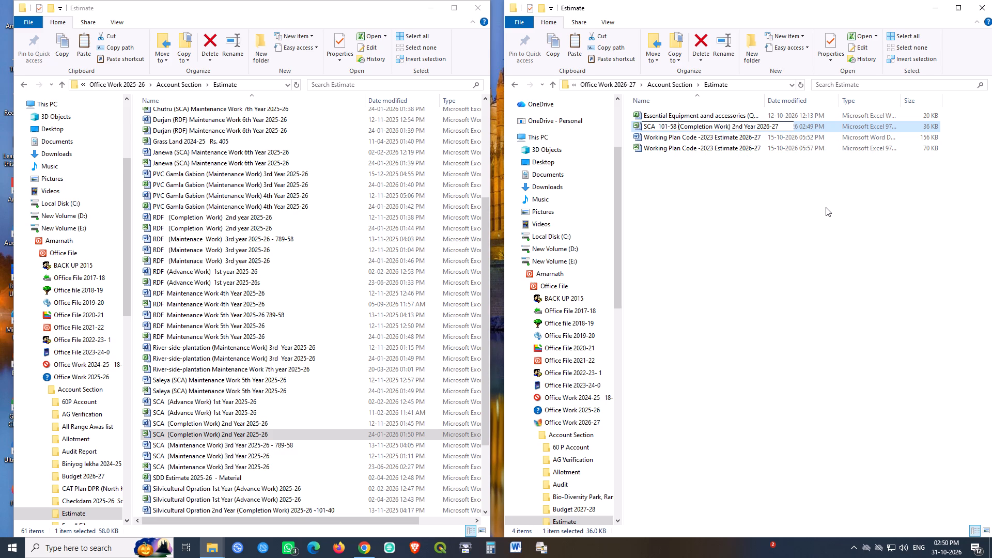
{"action": "key", "text": "Return"}
Reopen the renamed SCA 101-58 workbook and dismiss the activation wizard.
{"action": "key", "text": "Return"}
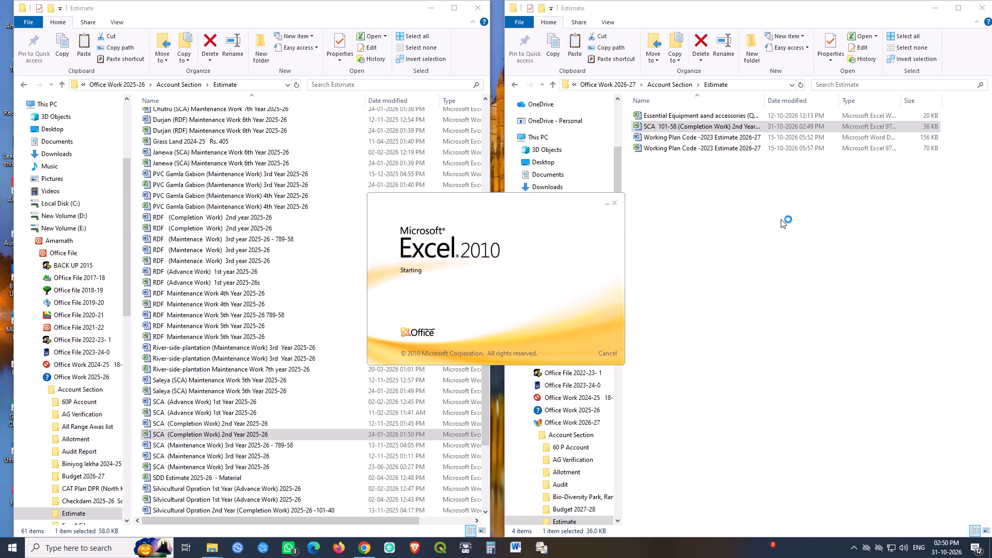
{"action": "left_click", "coordinate": [605, 374]}
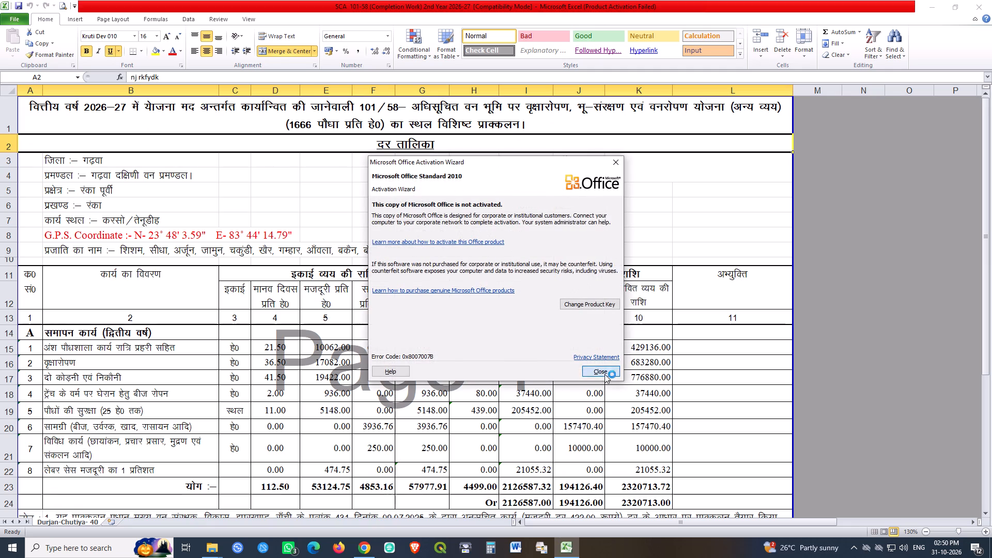
{"action": "left_click", "coordinate": [694, 211]}
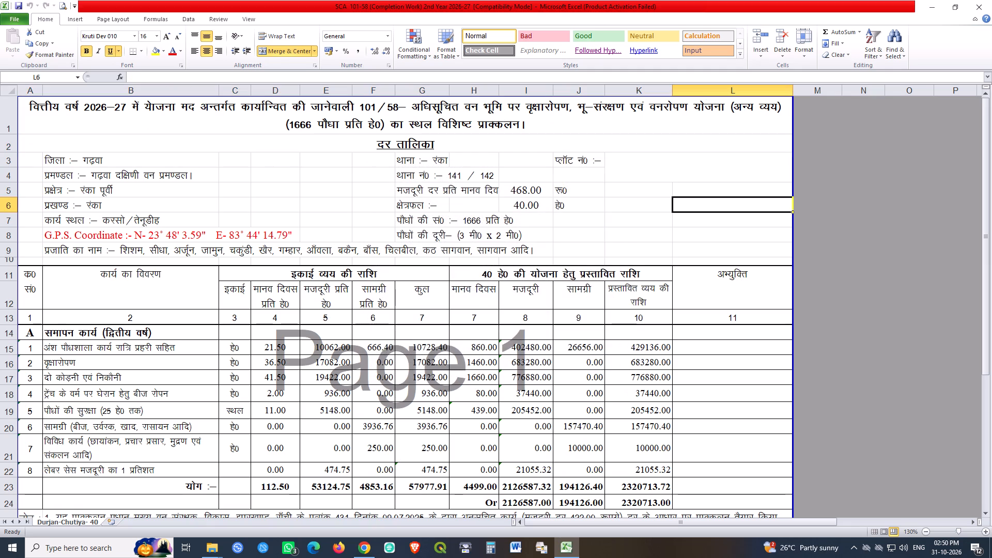
Colour the thana number text in cell G4 red.
{"action": "left_click", "coordinate": [133, 226]}
{"action": "left_click", "coordinate": [399, 177]}
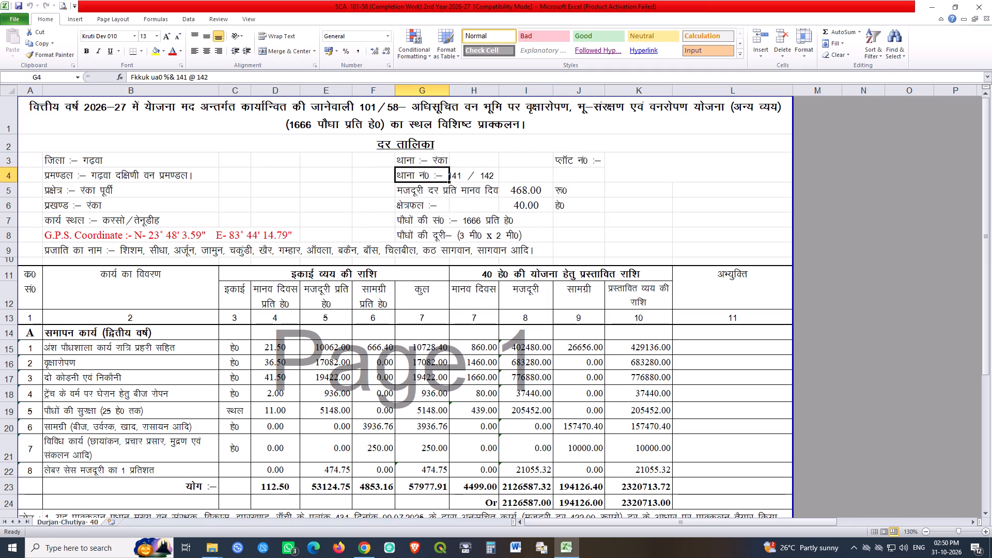
{"action": "left_click", "coordinate": [171, 52]}
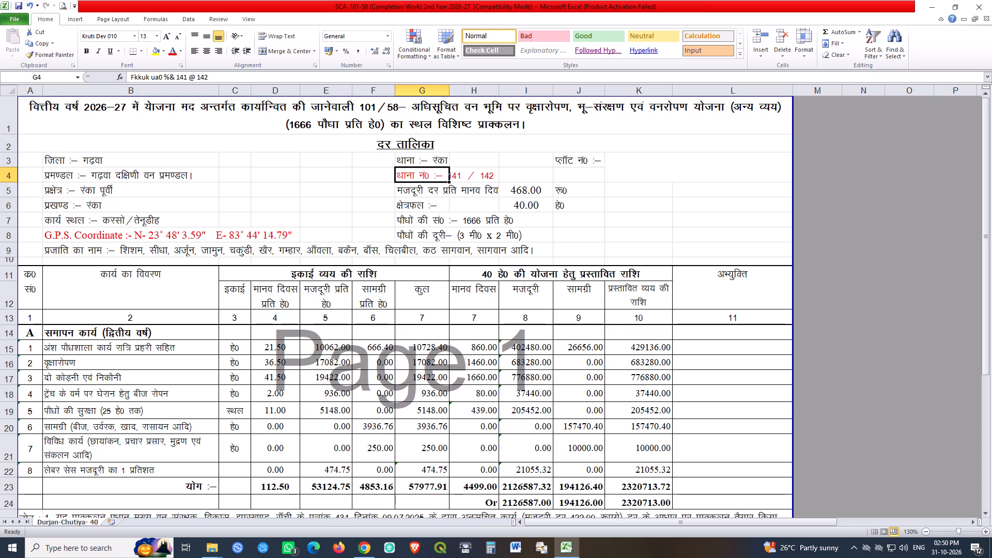
Set the area in cell I6 to 50 hectares and save the workbook.
{"action": "left_click", "coordinate": [531, 207]}
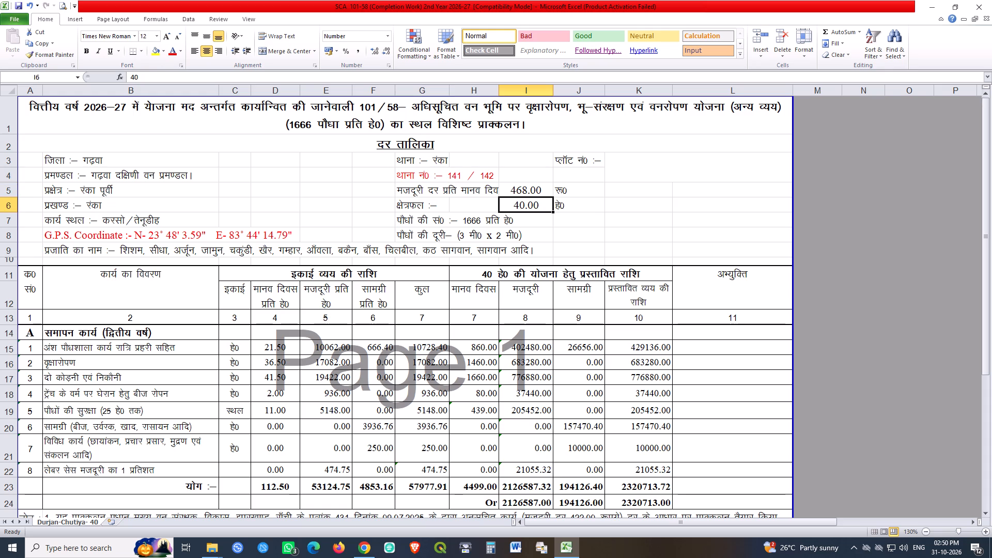
{"action": "type", "text": "50"}
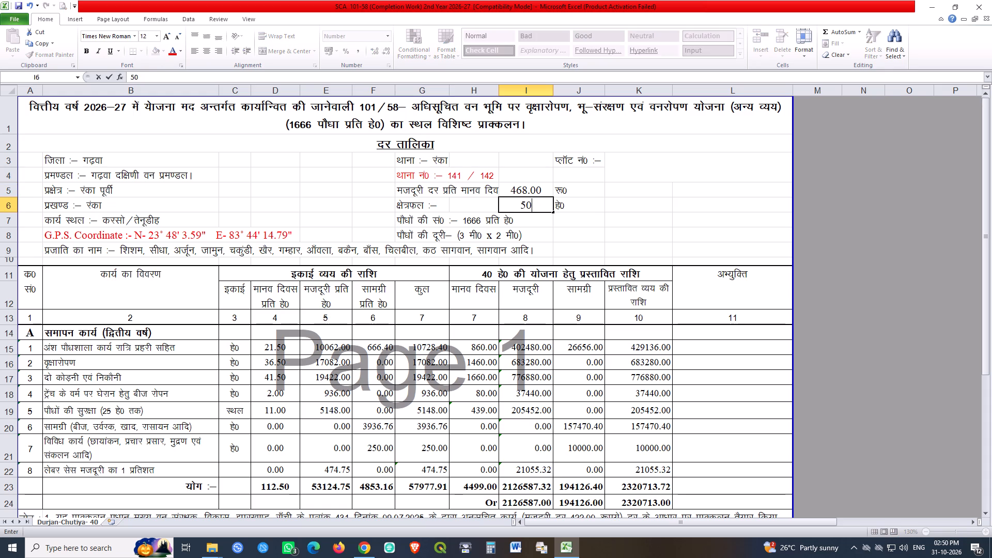
{"action": "key", "text": "Return"}
{"action": "left_click", "coordinate": [632, 167]}
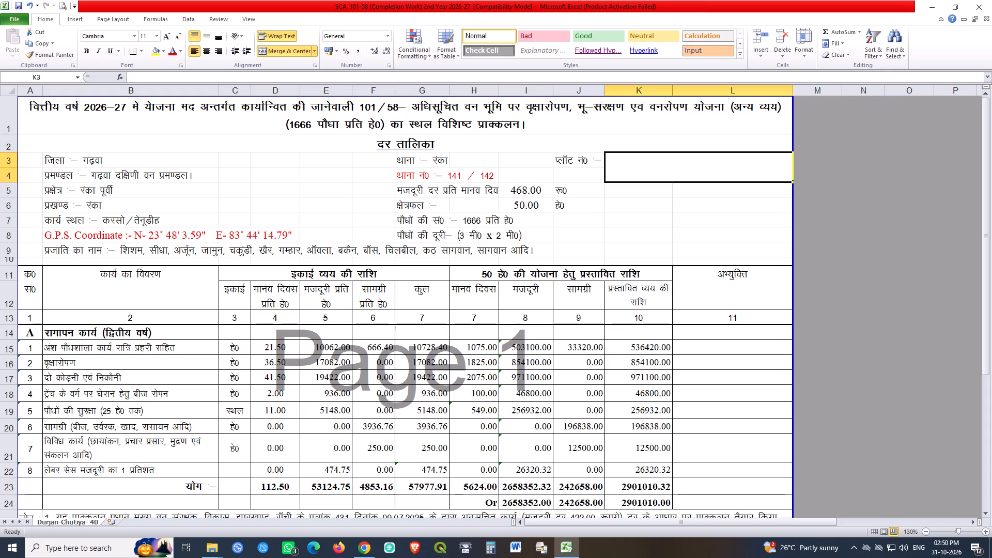
{"action": "key", "text": "ctrl+s"}
{"action": "key", "text": "ctrl+s"}
{"action": "key", "text": "ctrl+s"}
{"action": "left_click", "coordinate": [640, 237]}
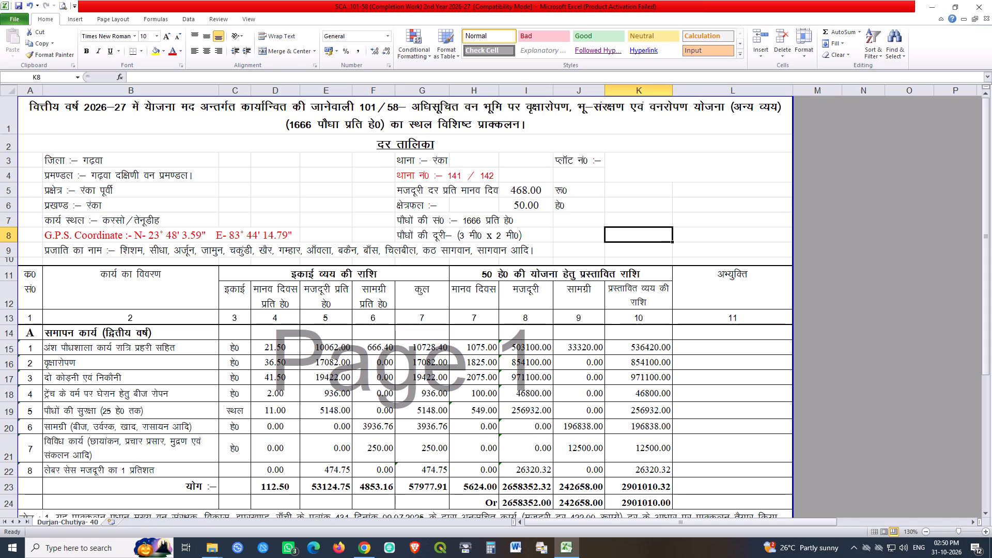
Rename the worksheet as Karo-Tenudih and save the workbook.
{"action": "double_click", "coordinate": [81, 521]}
{"action": "double_click", "coordinate": [81, 521]}
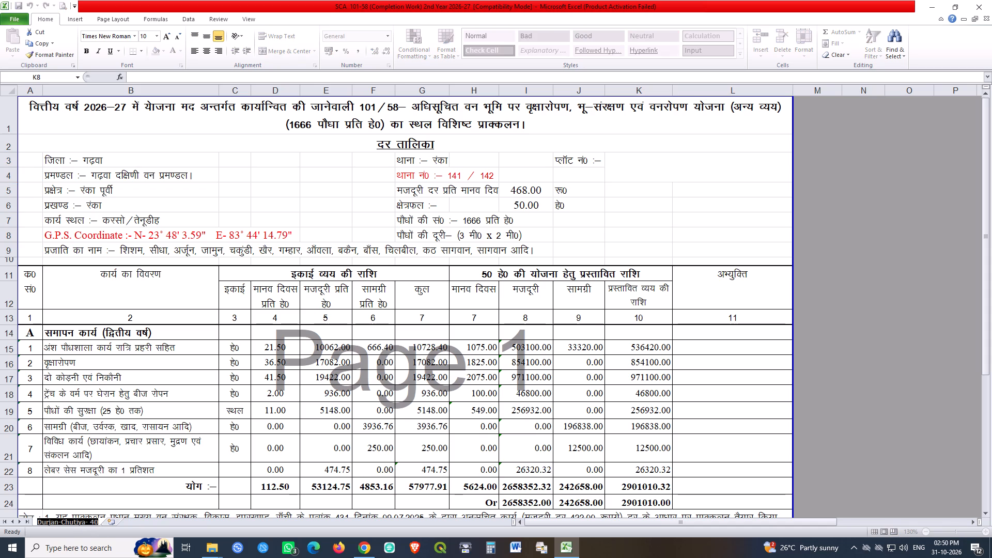
{"action": "type", "text": "Karsxo"}
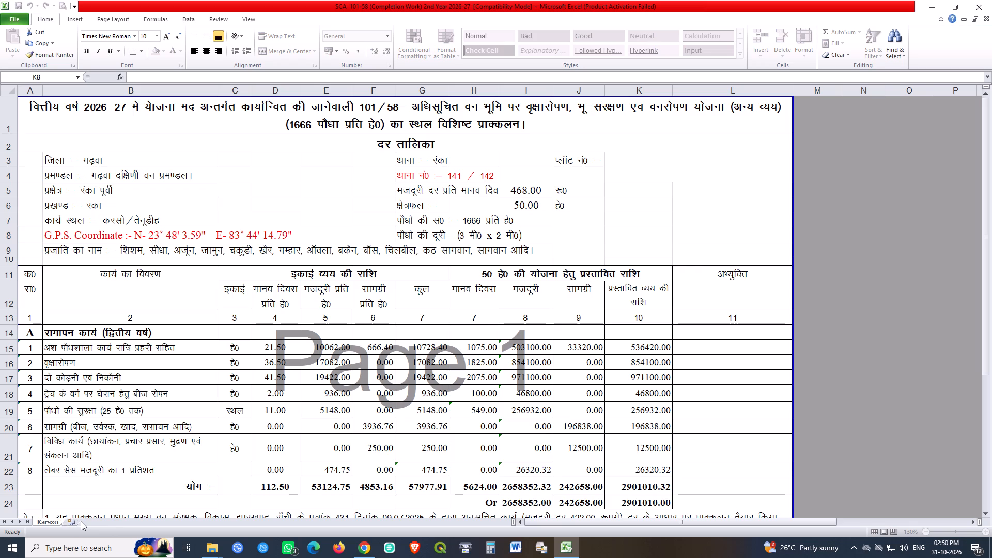
{"action": "key", "text": "BackSpace"}
{"action": "key", "text": "BackSpace"}
{"action": "key", "text": "BackSpace"}
{"action": "type", "text": "o-"}
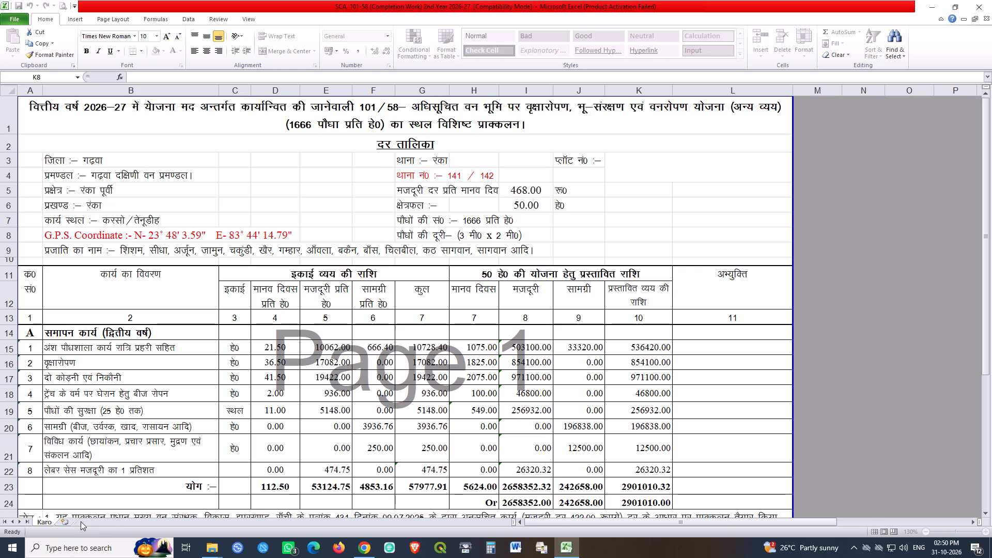
{"action": "type", "text": "Tendu"}
{"action": "key", "text": "BackSpace"}
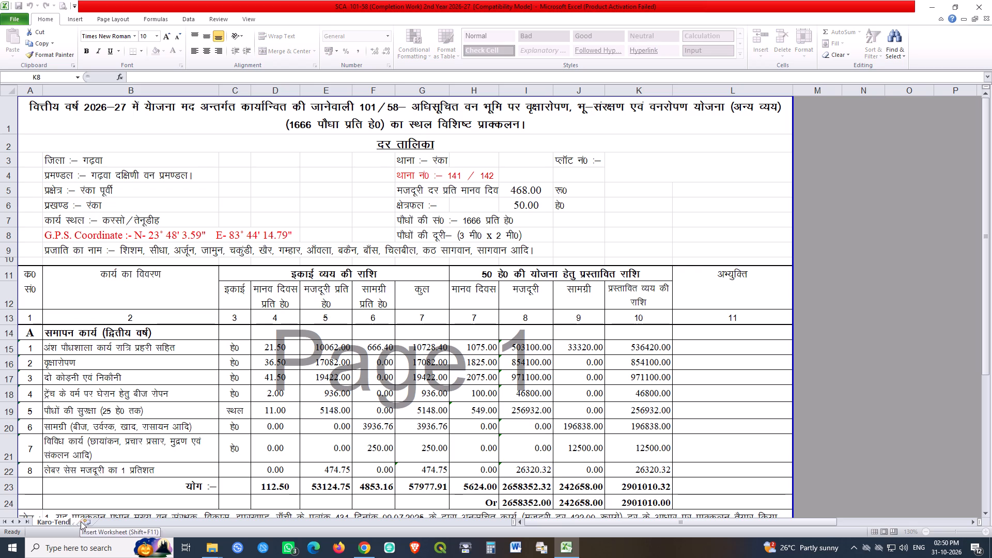
{"action": "key", "text": "BackSpace"}
{"action": "type", "text": "udih"}
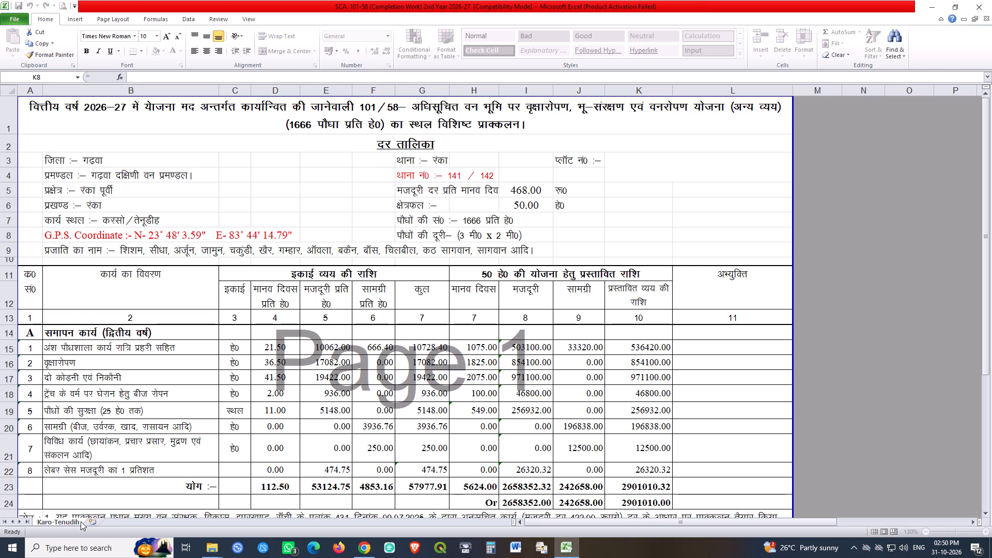
{"action": "left_click", "coordinate": [268, 433]}
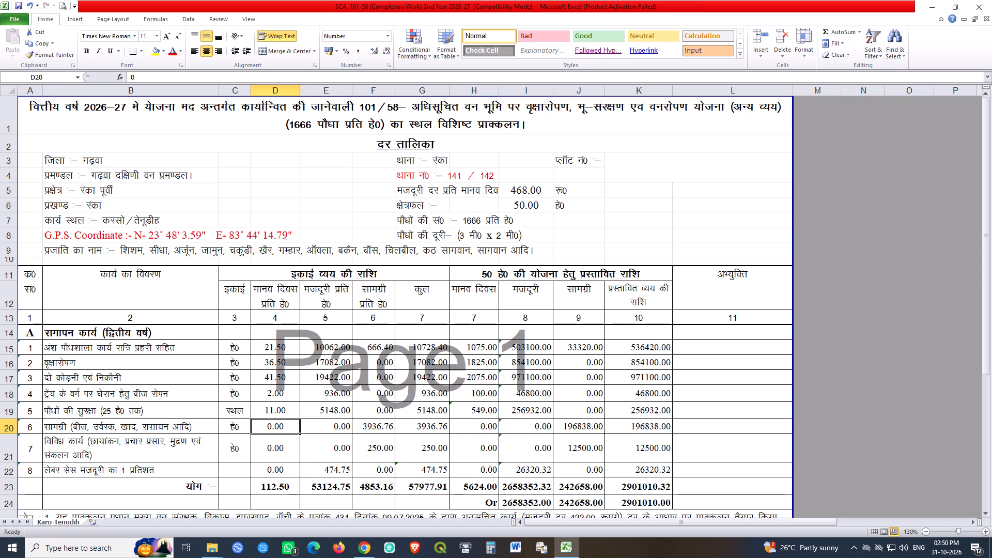
{"action": "key", "text": "ctrl+s"}
{"action": "key", "text": "ctrl+s"}
{"action": "key", "text": "ctrl+s"}
{"action": "key", "text": "ctrl+s"}
{"action": "key", "text": "ctrl+s"}
{"action": "key", "text": "ctrl+s"}
Open the SCA (Advance Work) 1st Year 2025-26 workbook from the 2025-26 Estimate folder.
{"action": "left_click", "coordinate": [218, 553]}
{"action": "left_click", "coordinate": [187, 513]}
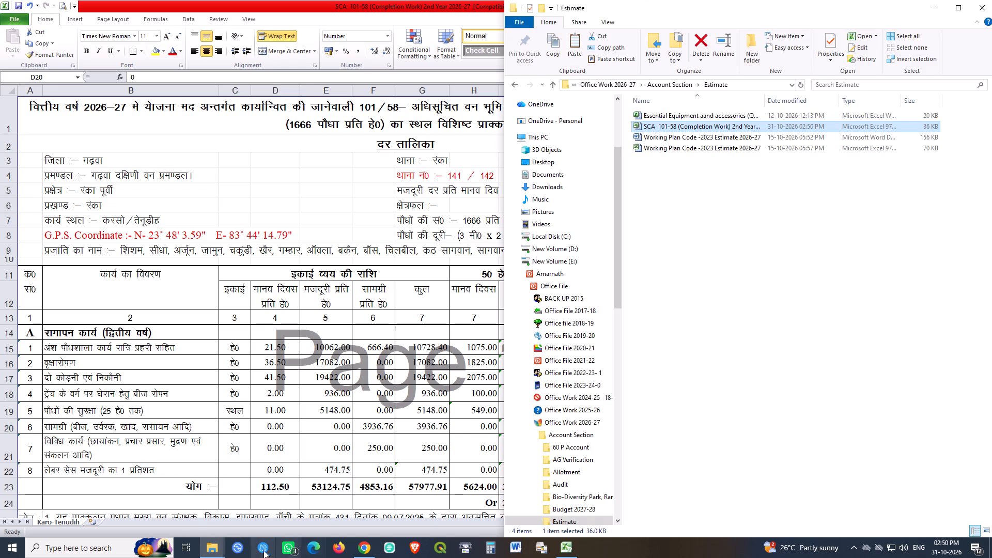
{"action": "left_click", "coordinate": [218, 550]}
{"action": "left_click", "coordinate": [242, 491]}
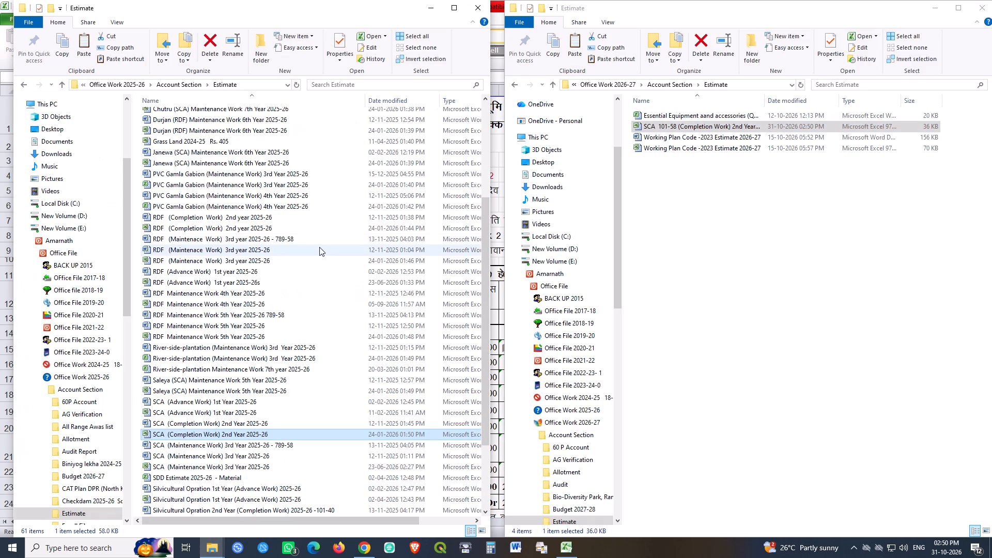
{"action": "left_click", "coordinate": [221, 177]}
{"action": "left_click", "coordinate": [178, 427]}
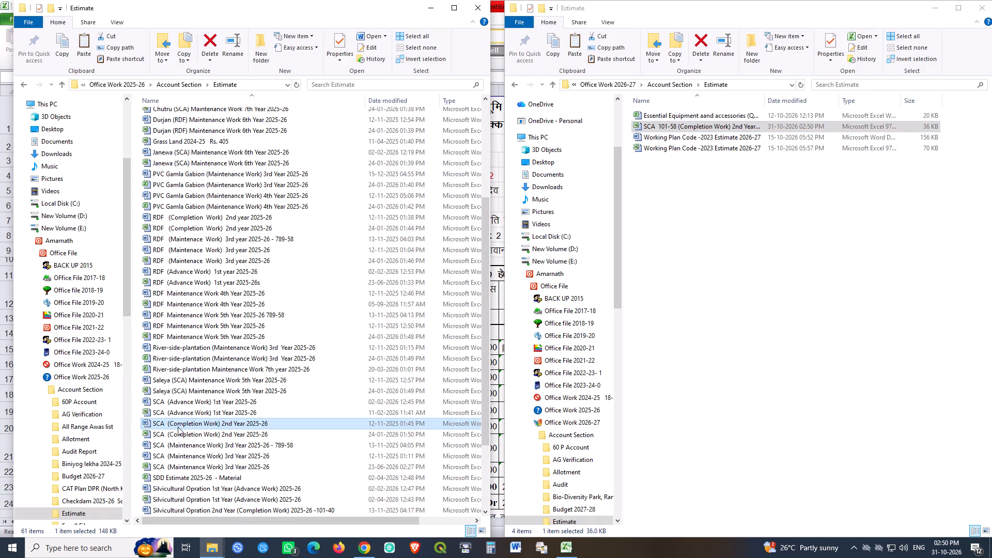
{"action": "key", "text": "Up"}
{"action": "key", "text": "Up"}
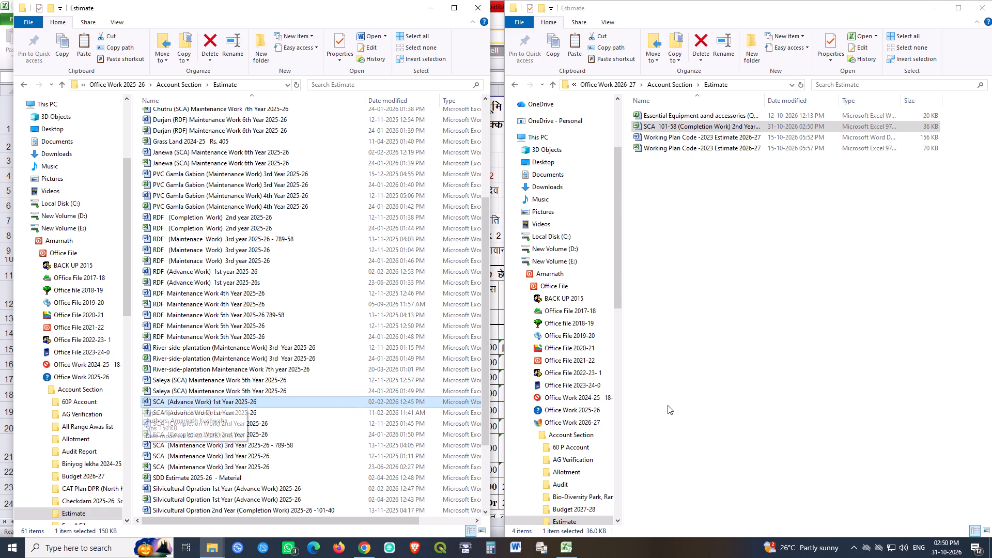
{"action": "key", "text": "Down"}
{"action": "key", "text": "Return"}
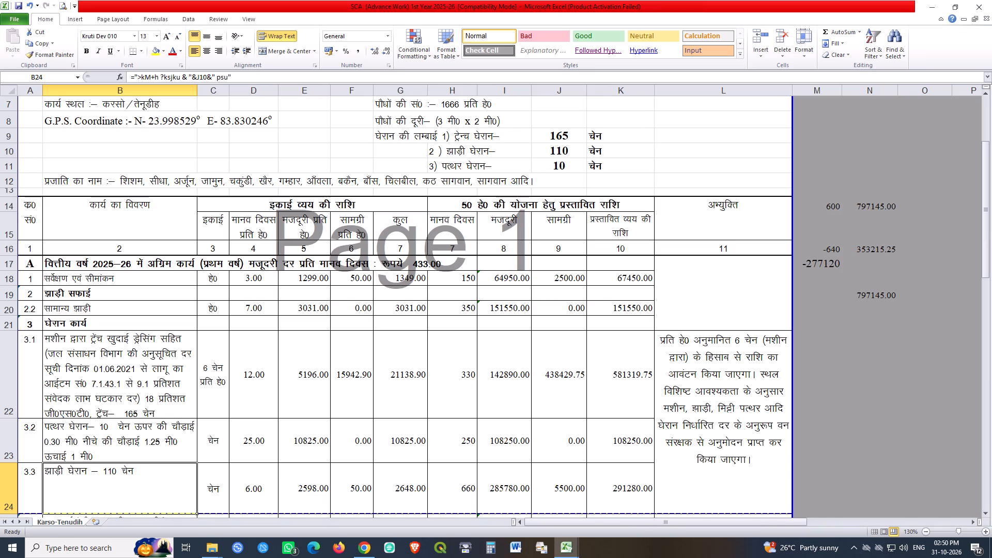
Copy the G.P.S. coordinate from cell B8 of the Advance Work workbook into B8 of the SCA 101-58 workbook and save.
{"action": "left_click", "coordinate": [674, 115]}
{"action": "left_click", "coordinate": [682, 161]}
{"action": "scroll", "coordinate": [711, 163], "scroll_direction": "up", "scroll_amount": 9}
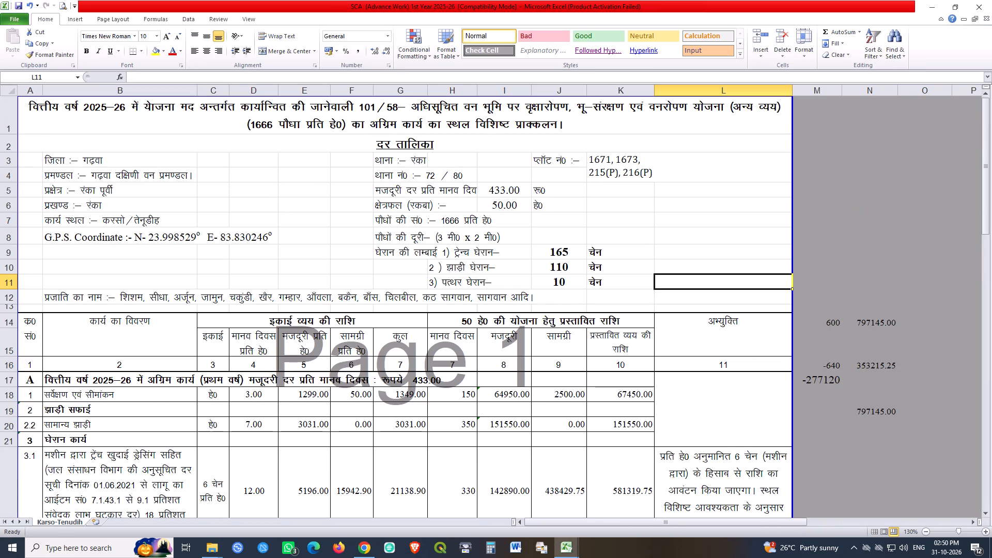
{"action": "double_click", "coordinate": [63, 232]}
{"action": "left_click", "coordinate": [117, 267]}
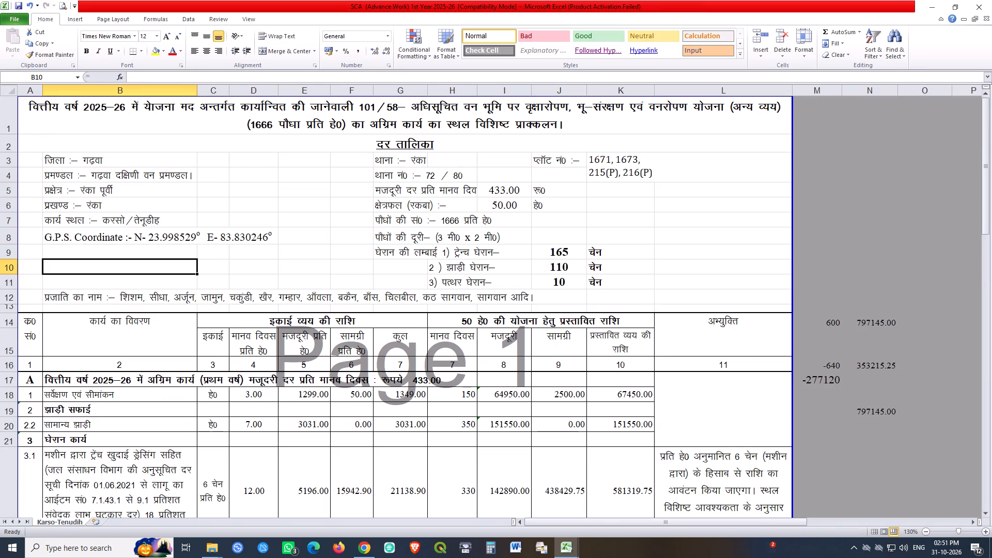
{"action": "left_click", "coordinate": [67, 240]}
{"action": "key", "text": "ctrl+c"}
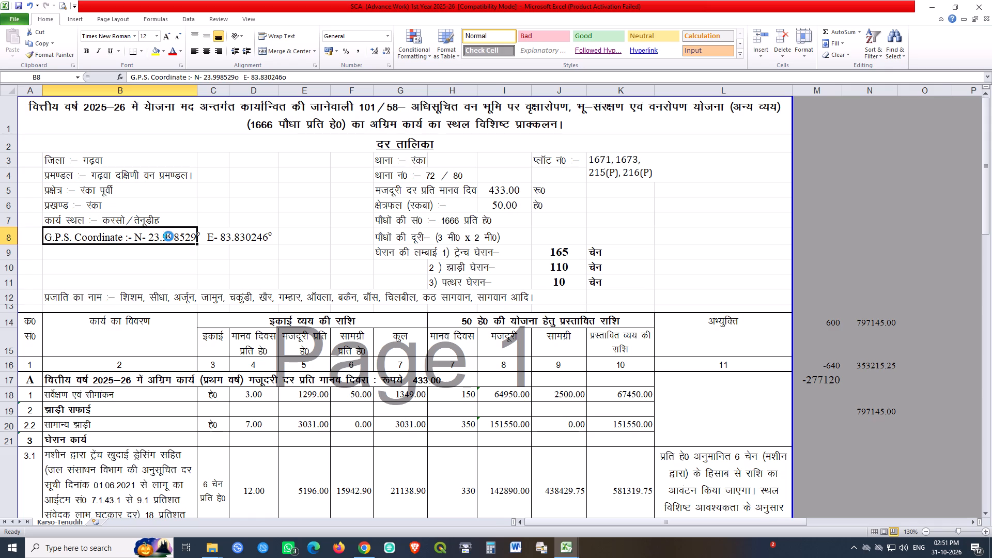
{"action": "left_click", "coordinate": [570, 549]}
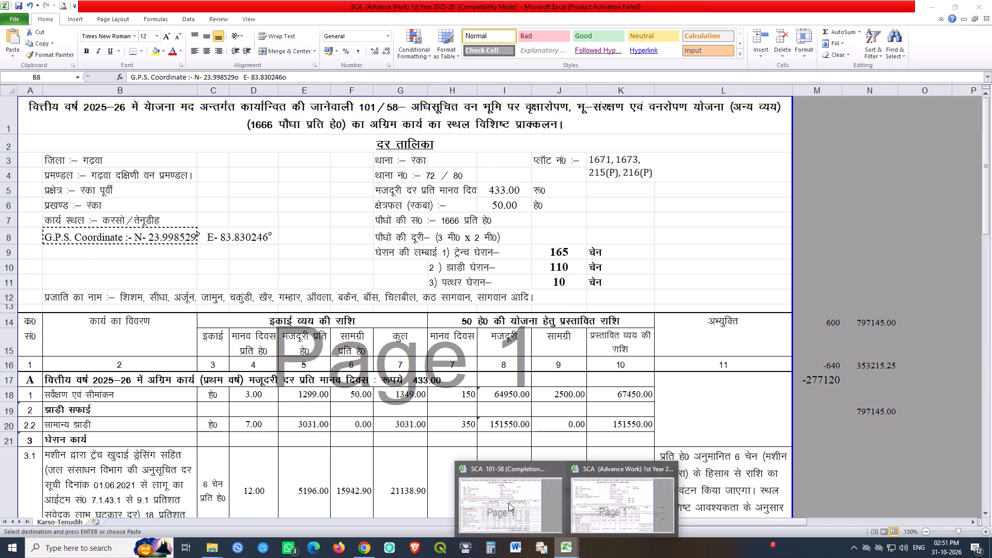
{"action": "left_click", "coordinate": [508, 503]}
{"action": "left_click", "coordinate": [70, 237]}
{"action": "key", "text": "Return"}
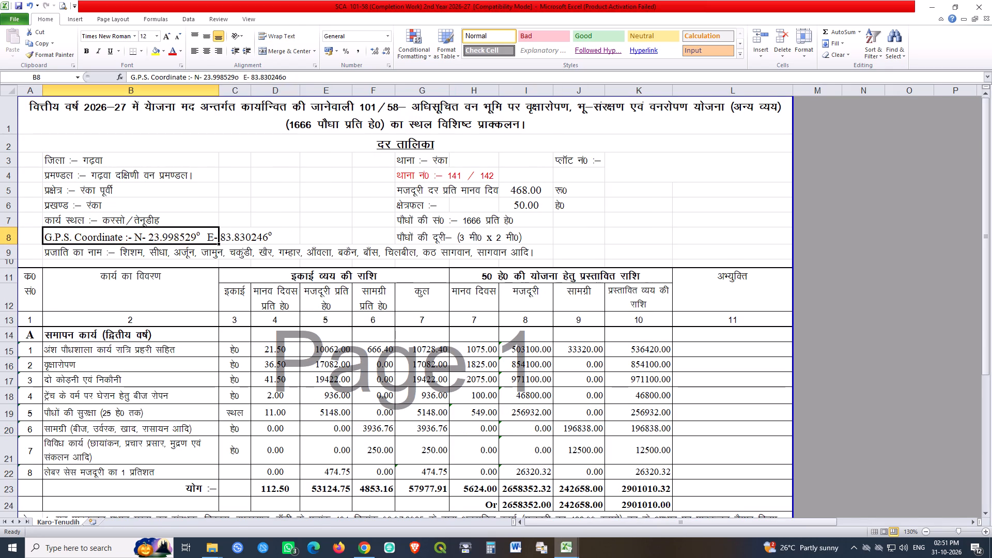
{"action": "left_click", "coordinate": [262, 187]}
{"action": "key", "text": "ctrl+s"}
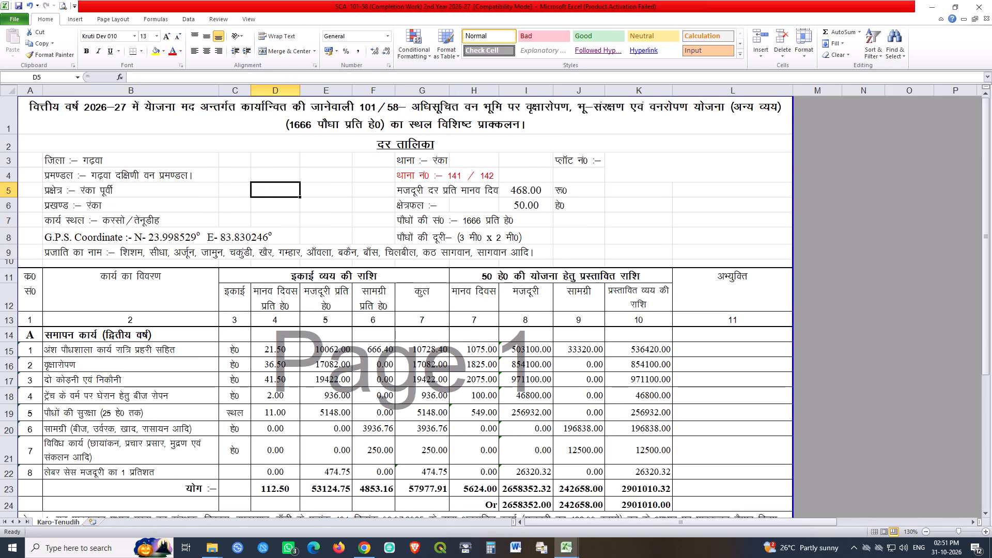
Check the thana number in the Advance Work workbook and set it to 72 / 80 in cell G4 of the SCA 101-58 workbook.
{"action": "left_click", "coordinate": [563, 552]}
{"action": "left_click", "coordinate": [598, 505]}
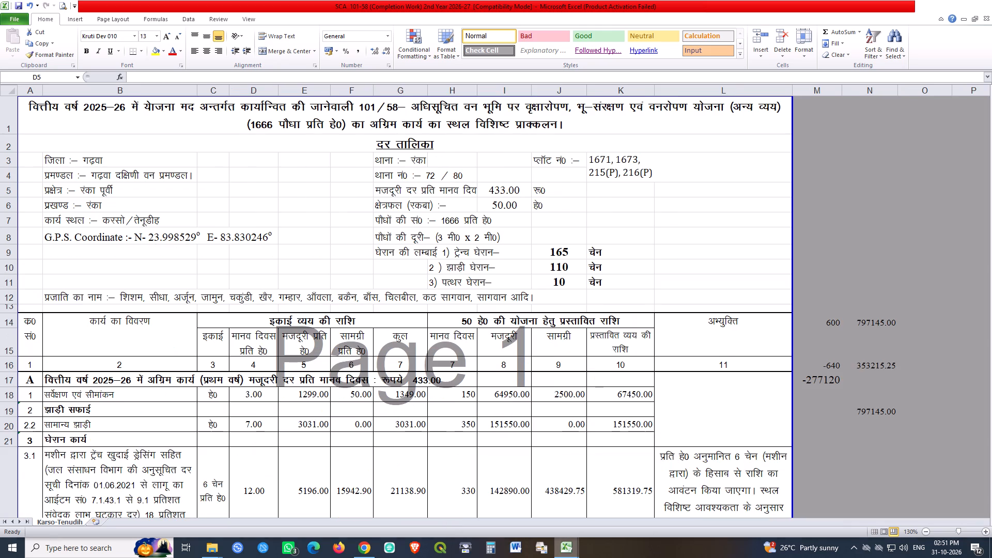
{"action": "left_click", "coordinate": [662, 266]}
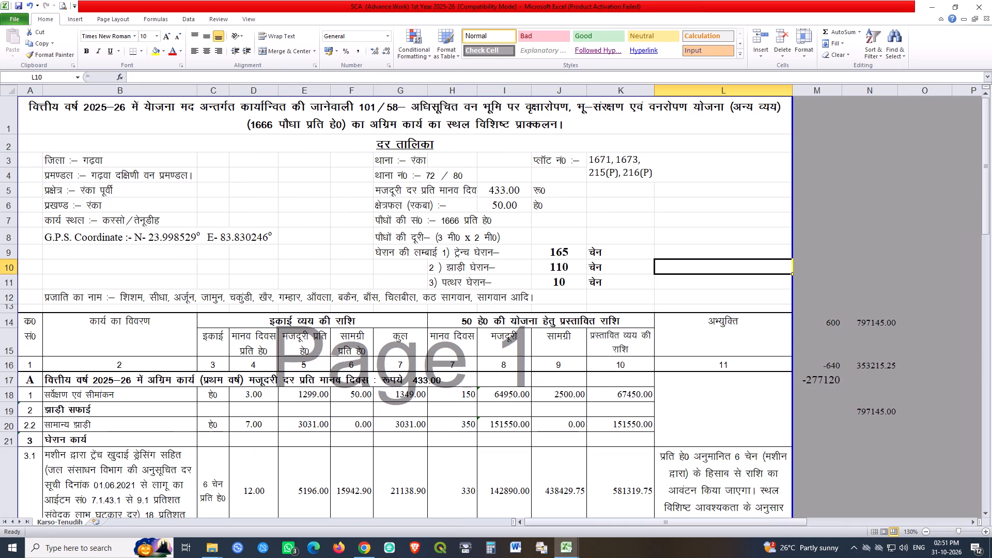
{"action": "left_click", "coordinate": [561, 557]}
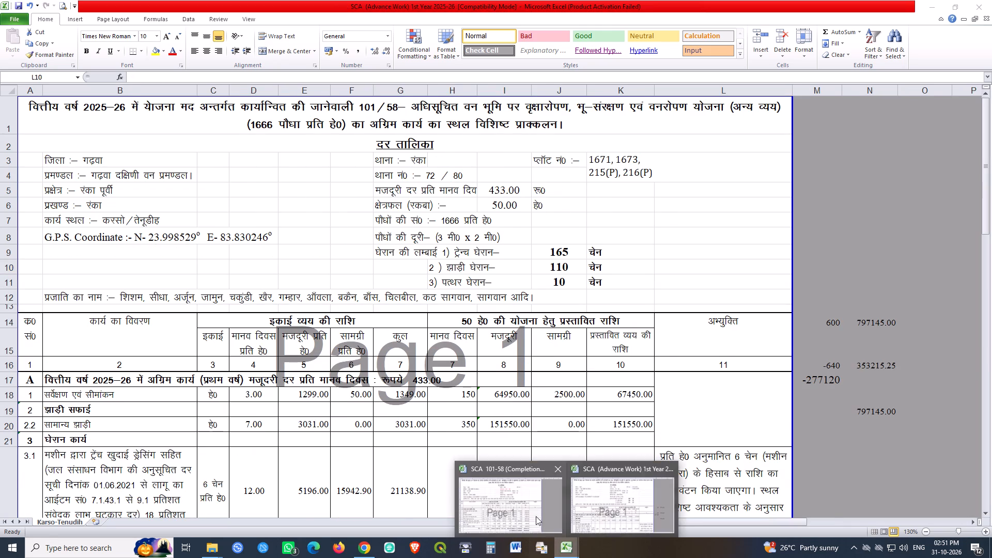
{"action": "left_click", "coordinate": [528, 506]}
{"action": "double_click", "coordinate": [446, 173]}
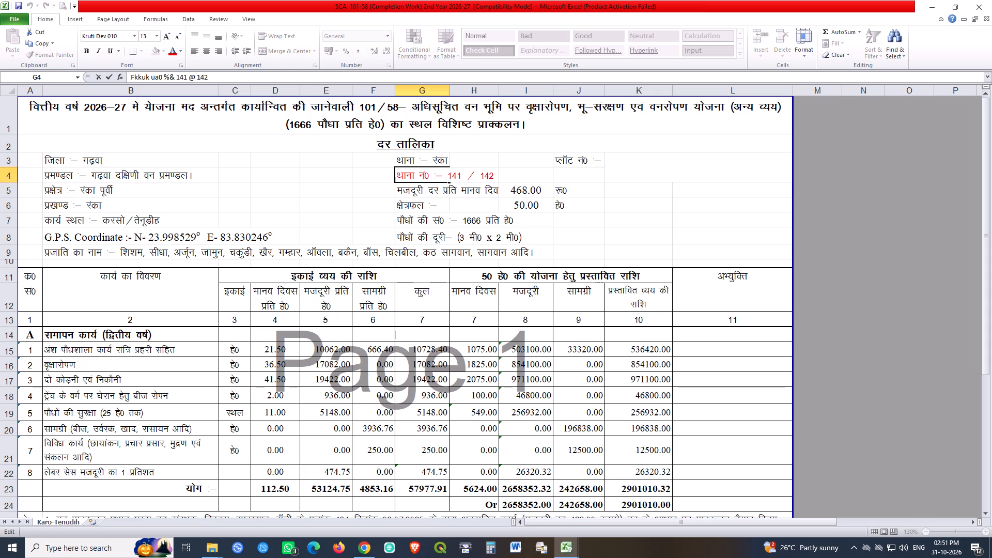
{"action": "key", "text": "shift+Right"}
{"action": "key", "text": "shift+Right"}
{"action": "key", "text": "shift+Right"}
{"action": "type", "text": "72"}
{"action": "key", "text": "Right"}
{"action": "key", "text": "Right"}
{"action": "key", "text": "Right"}
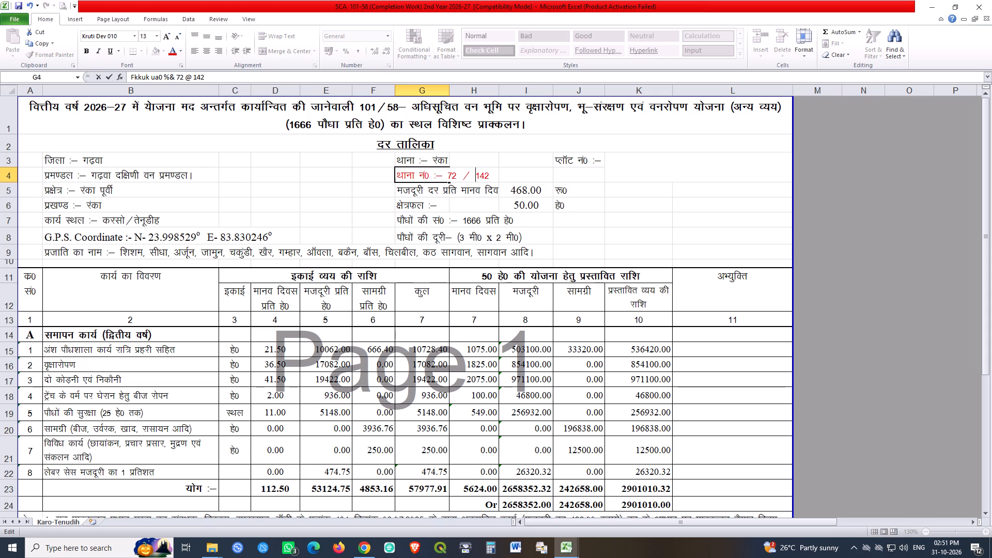
{"action": "key", "text": "Right"}
{"action": "key", "text": "Left"}
{"action": "key", "text": "shift+Right"}
{"action": "key", "text": "shift+Right"}
{"action": "key", "text": "shift+Right"}
{"action": "type", "text": "80"}
{"action": "key", "text": "Return"}
{"action": "key", "text": "Up"}
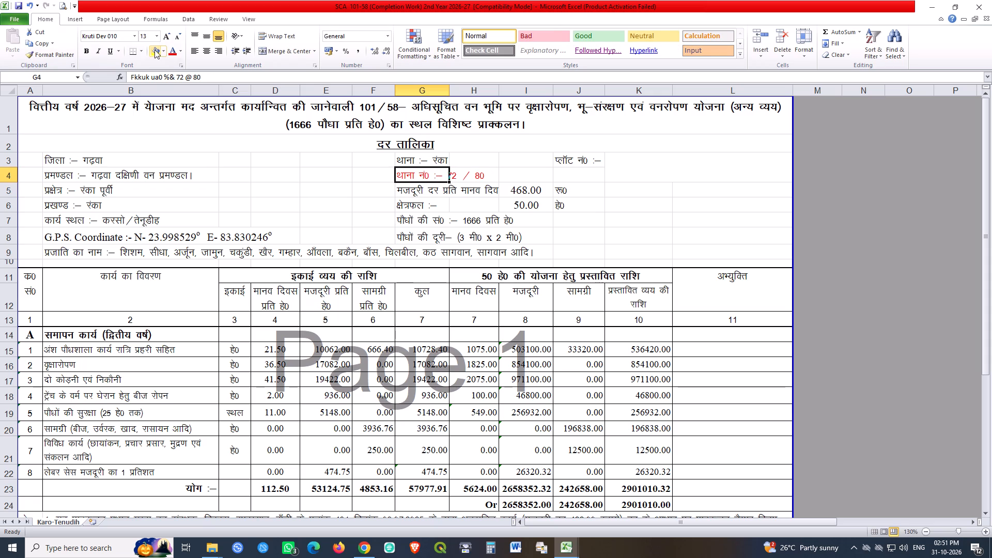
Set the font colour of the thana number in cell G4 to Automatic.
{"action": "left_click", "coordinate": [180, 52]}
{"action": "left_click", "coordinate": [176, 63]}
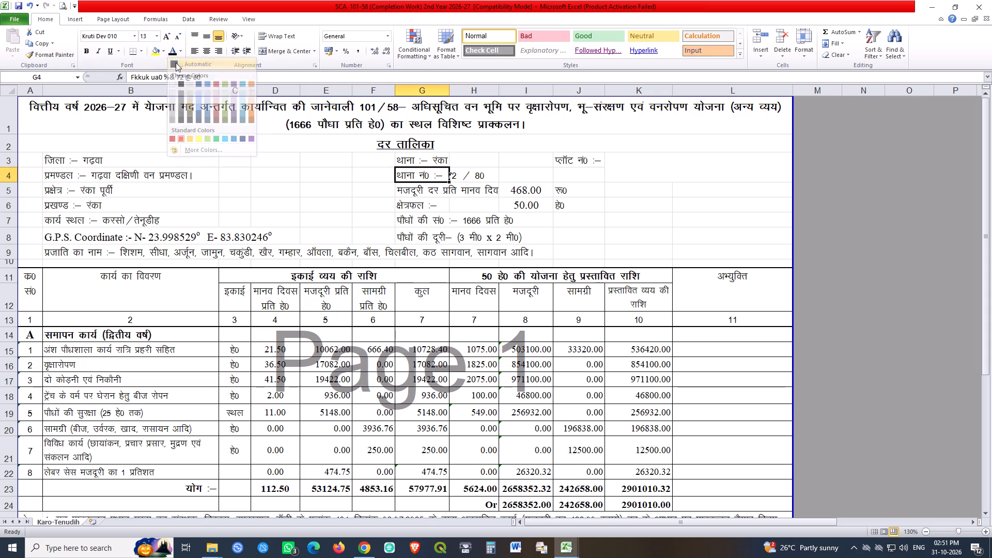
{"action": "left_click", "coordinate": [720, 224]}
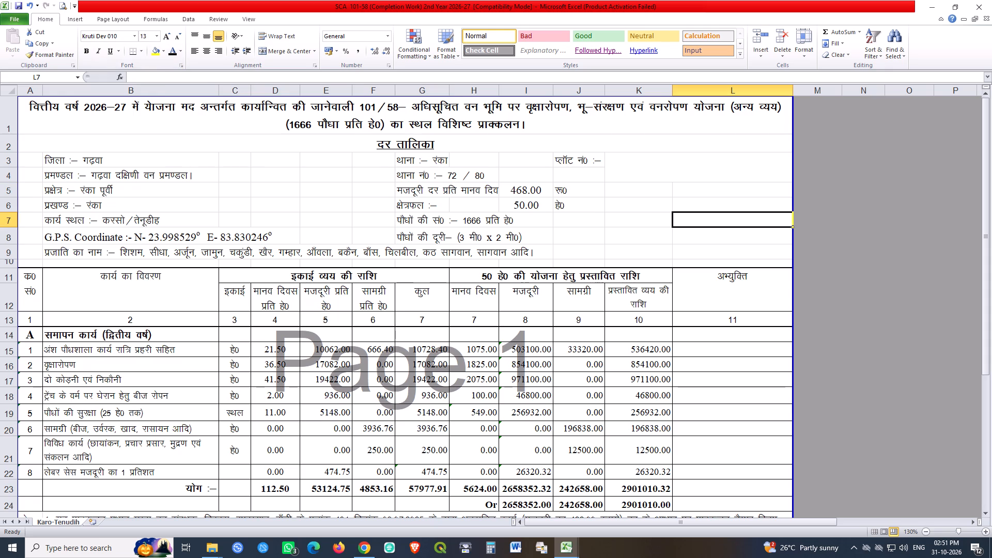
Copy the plot numbers 1671, 1673, 215(P), 216(P) from the Advance Work workbook into cell K3 of the SCA 101-58 workbook and save.
{"action": "left_click", "coordinate": [658, 161]}
{"action": "left_click", "coordinate": [565, 553]}
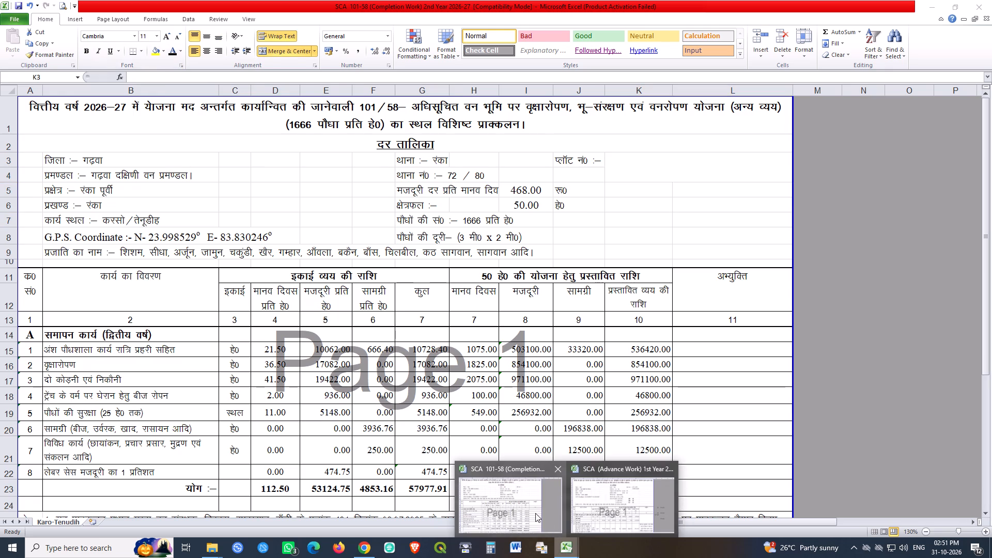
{"action": "left_click", "coordinate": [600, 499]}
{"action": "left_click", "coordinate": [642, 166]}
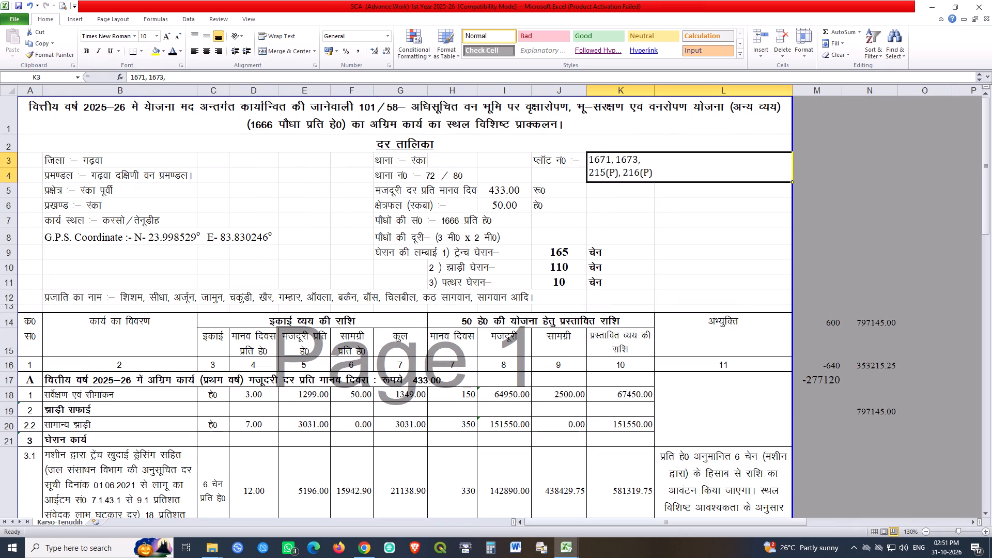
{"action": "key", "text": "ctrl+c"}
{"action": "left_click", "coordinate": [565, 551]}
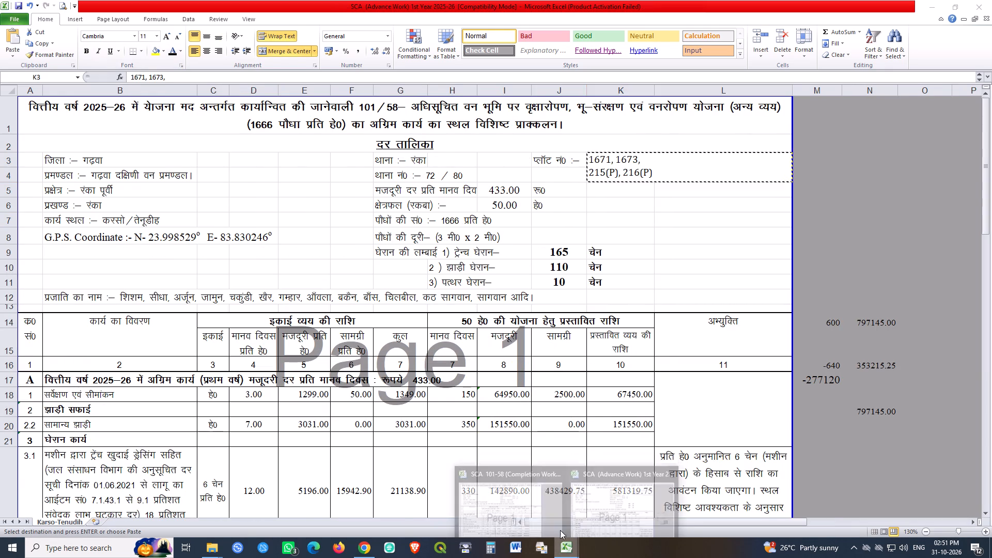
{"action": "left_click", "coordinate": [505, 492]}
{"action": "key", "text": "Return"}
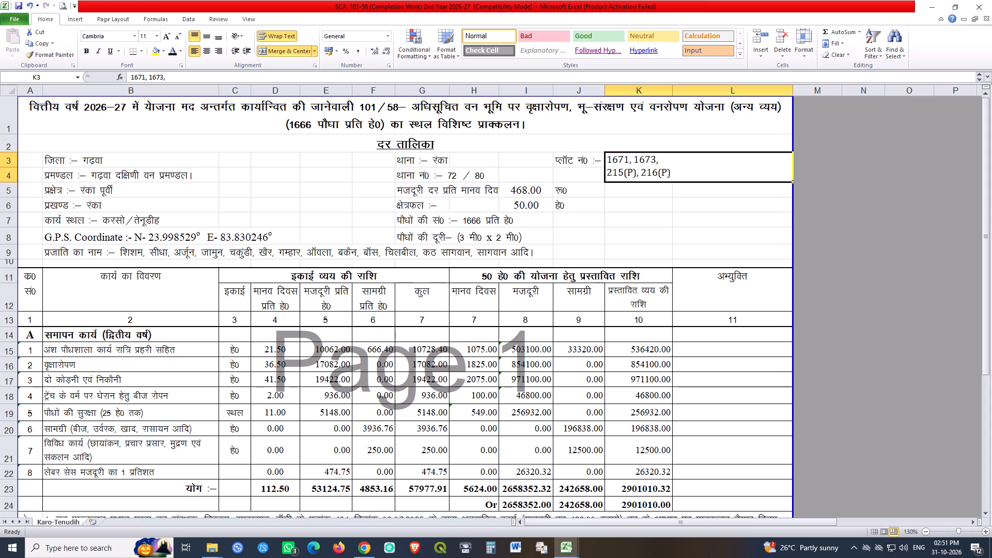
{"action": "left_click", "coordinate": [636, 232]}
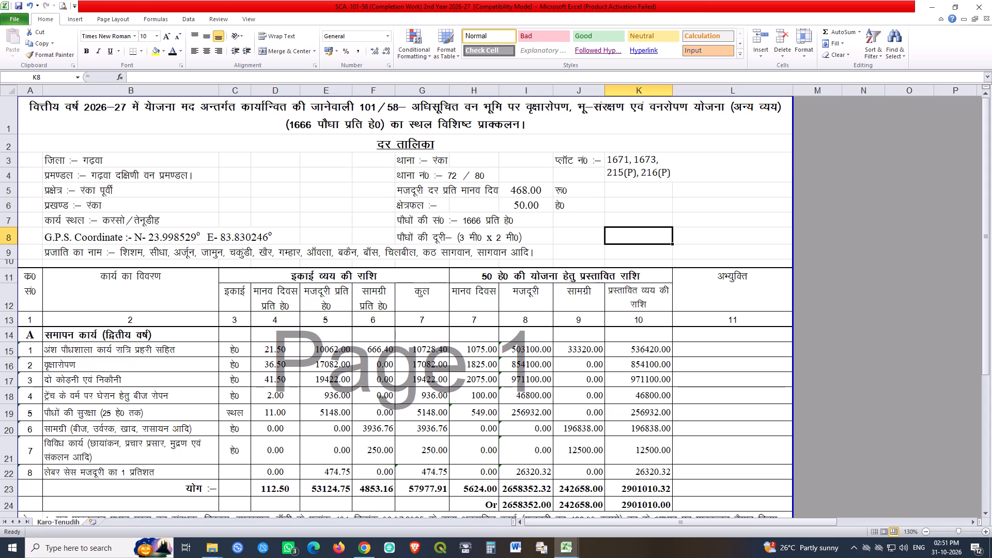
{"action": "key", "text": "ctrl+s"}
{"action": "key", "text": "ctrl+s"}
{"action": "key", "text": "ctrl+s"}
Copy the fencing-length rows 9 to 11 (165, 110 and 10 चेन) from the Advance Work workbook and insert them above row 9 of the SCA 101-58 workbook.
{"action": "left_click", "coordinate": [568, 549]}
{"action": "left_click", "coordinate": [509, 515]}
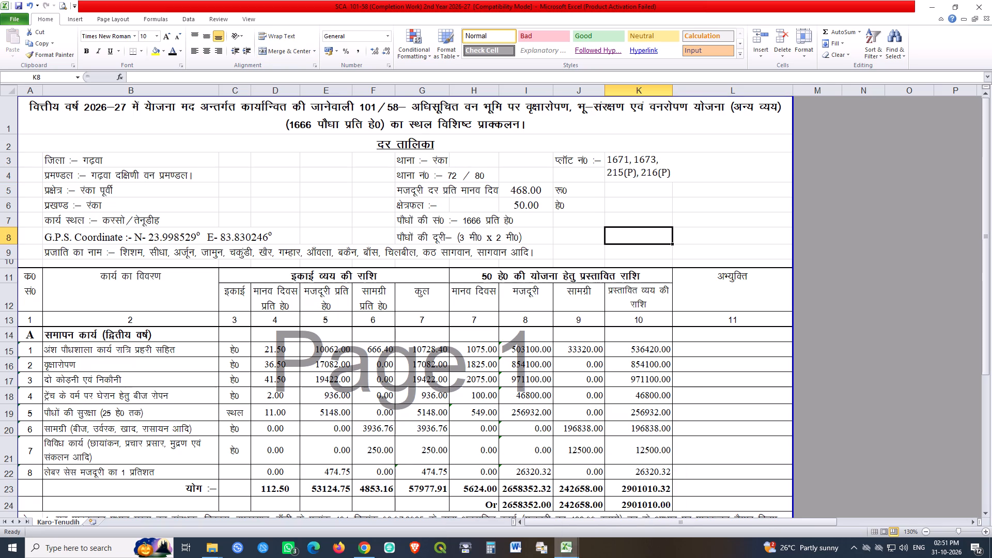
{"action": "left_click", "coordinate": [565, 557]}
{"action": "left_click", "coordinate": [616, 517]}
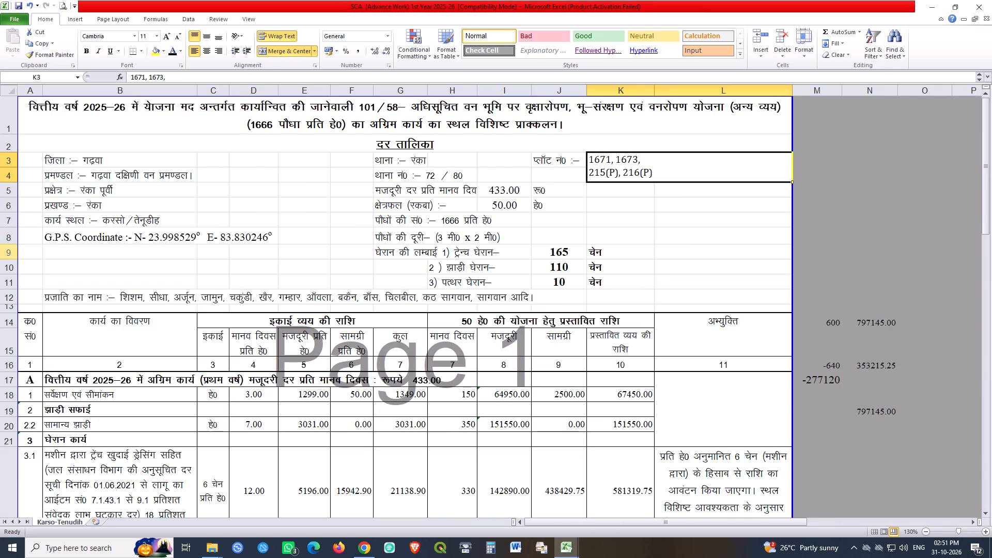
{"action": "left_click_drag", "start_coordinate": [9, 252], "coordinate": [13, 277]}
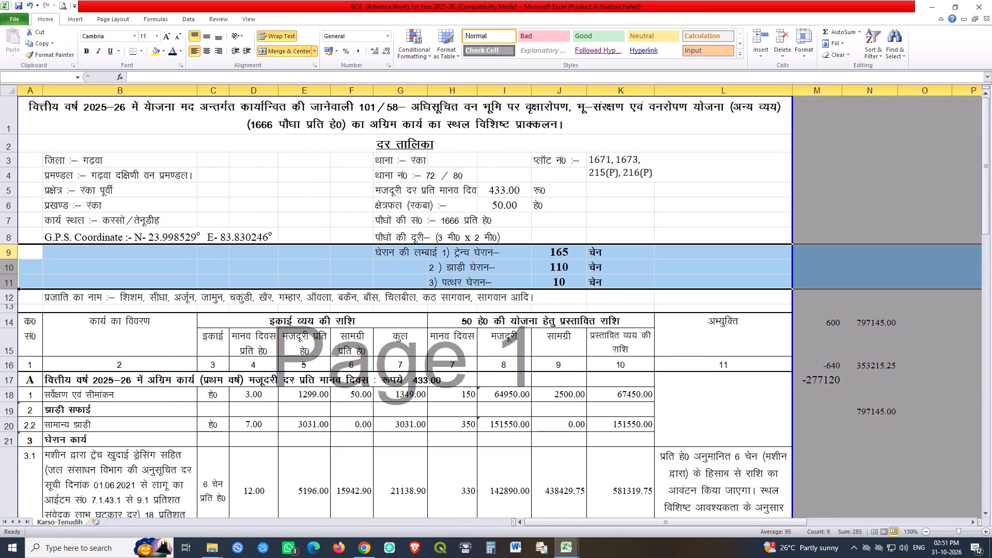
{"action": "key", "text": "ctrl+c"}
{"action": "left_click", "coordinate": [567, 546]}
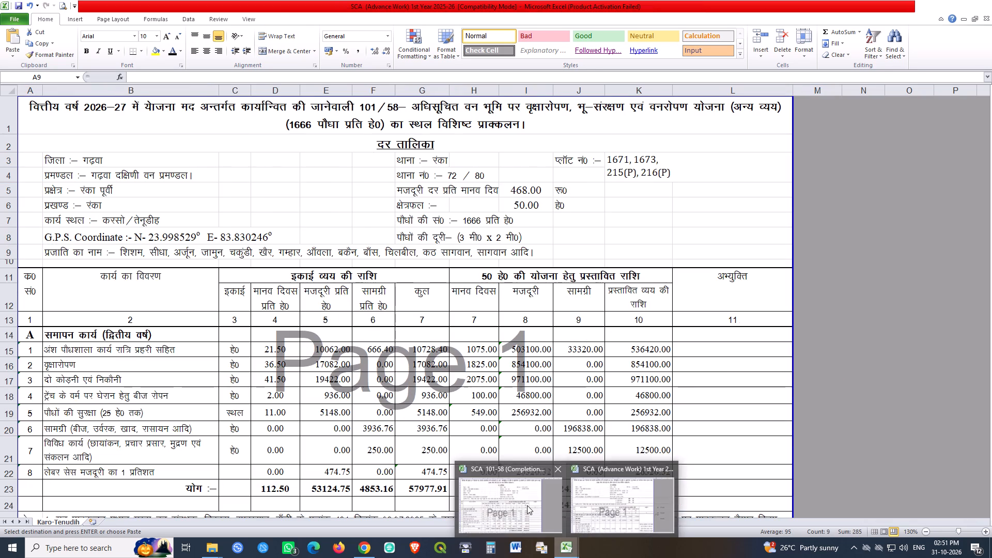
{"action": "left_click", "coordinate": [527, 505]}
{"action": "left_click", "coordinate": [11, 252]}
{"action": "right_click", "coordinate": [11, 252]}
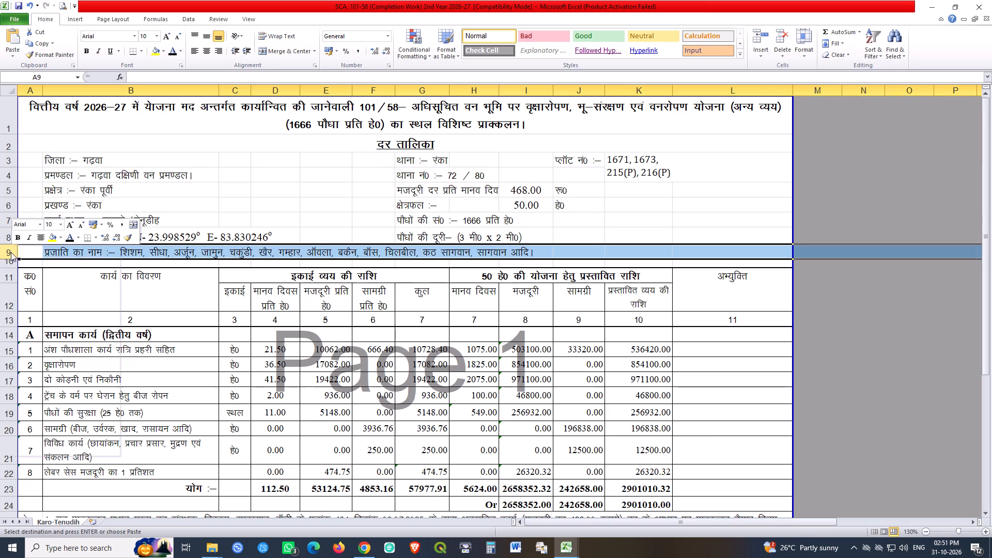
{"action": "left_click", "coordinate": [58, 316]}
{"action": "left_click", "coordinate": [668, 234]}
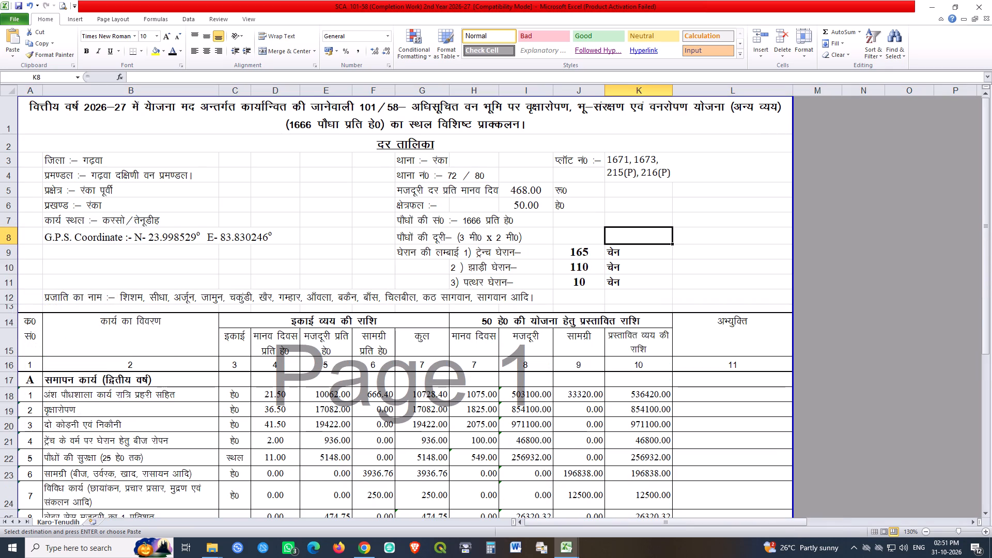
{"action": "left_click", "coordinate": [708, 218]}
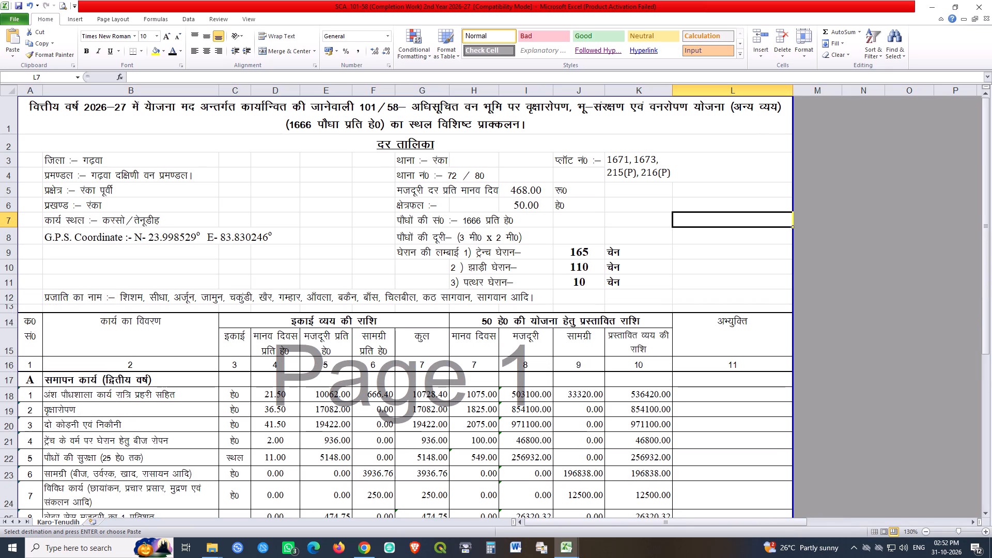
Save the SCA 101-58 workbook with the inserted fencing-length rows.
{"action": "key", "text": "ctrl+s"}
{"action": "key", "text": "ctrl+s"}
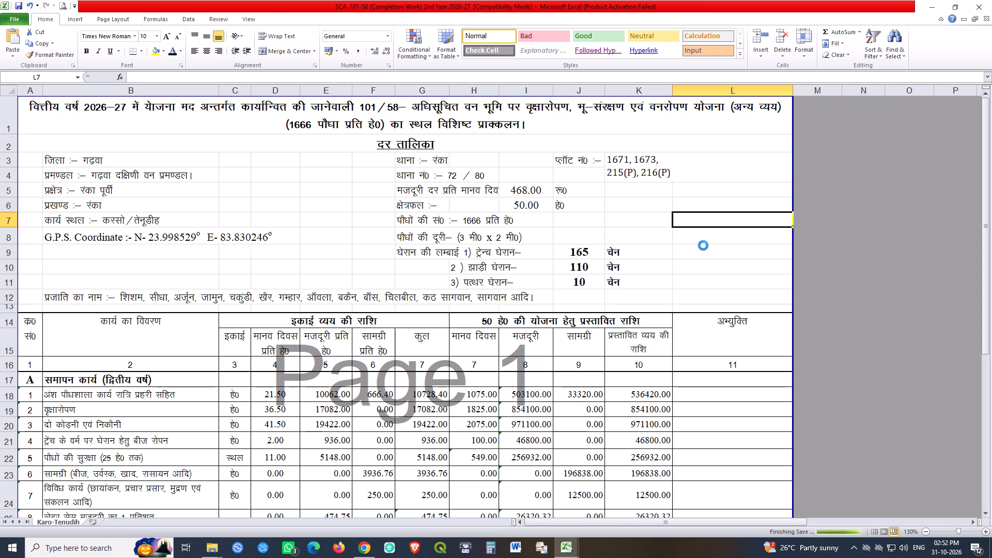
{"action": "key", "text": "ctrl+s"}
{"action": "key", "text": "ctrl+s"}
{"action": "key", "text": "ctrl+s"}
{"action": "key", "text": "ctrl+s"}
{"action": "key", "text": "ctrl+s"}
{"action": "left_click", "coordinate": [732, 287]}
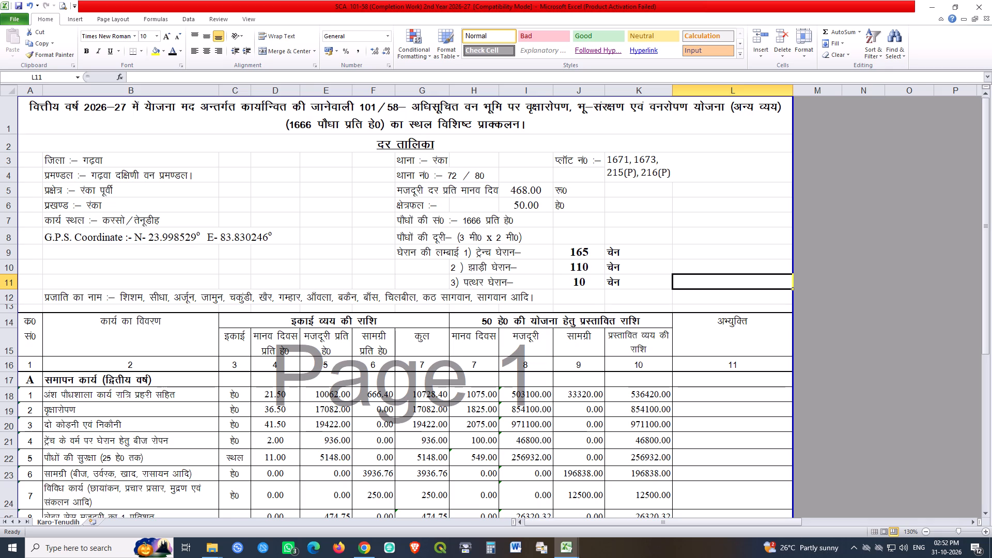
Switch to the Advance Work 1st Year 2025-26 workbook, save it and close it.
{"action": "left_click_drag", "start_coordinate": [403, 159], "coordinate": [432, 171]}
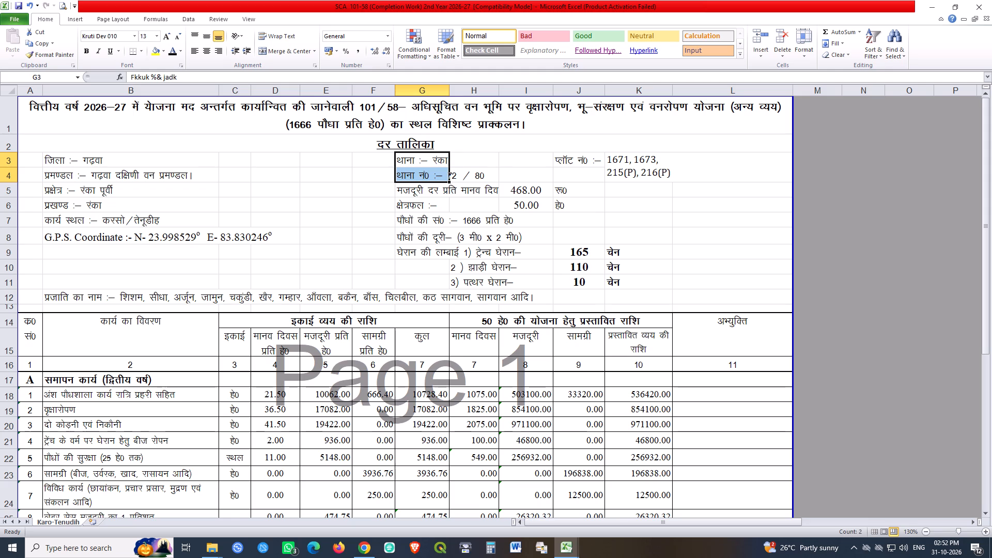
{"action": "left_click", "coordinate": [429, 202]}
{"action": "left_click", "coordinate": [562, 548]}
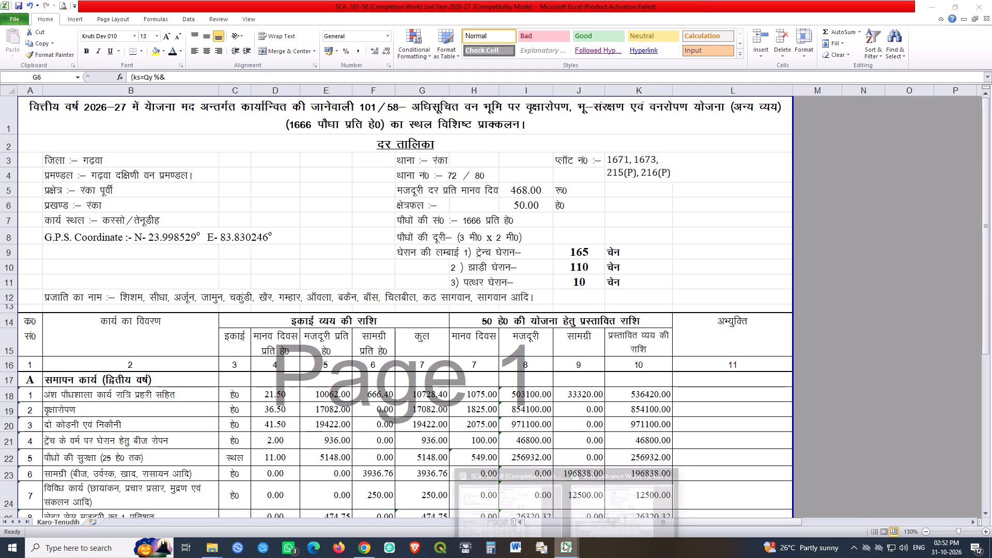
{"action": "left_click", "coordinate": [595, 514]}
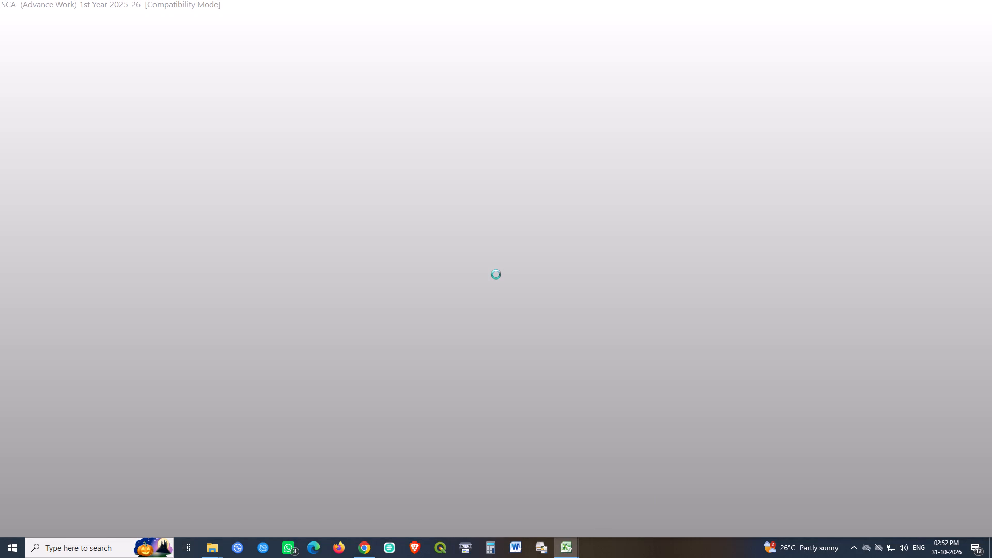
{"action": "left_click", "coordinate": [669, 217]}
{"action": "key", "text": "ctrl+s"}
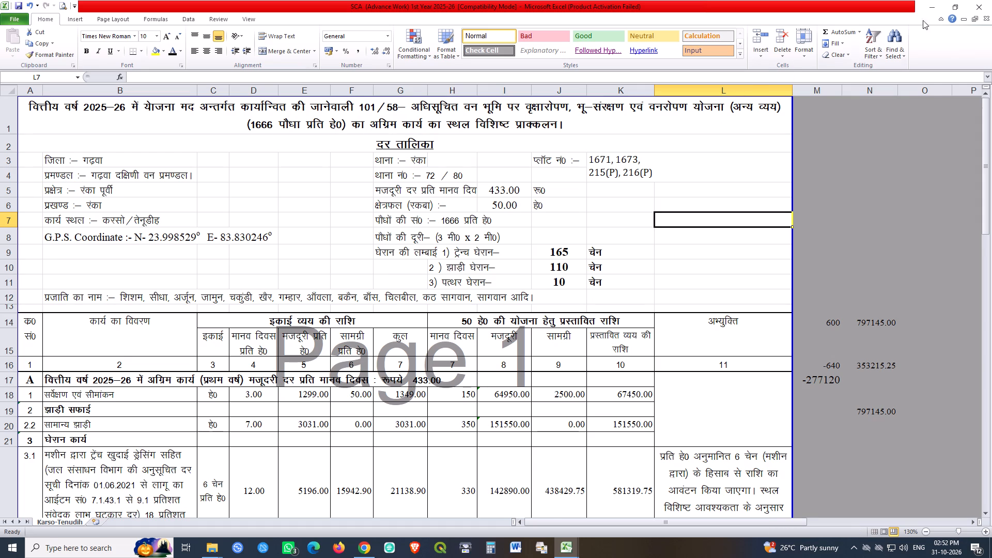
{"action": "left_click", "coordinate": [983, 5]}
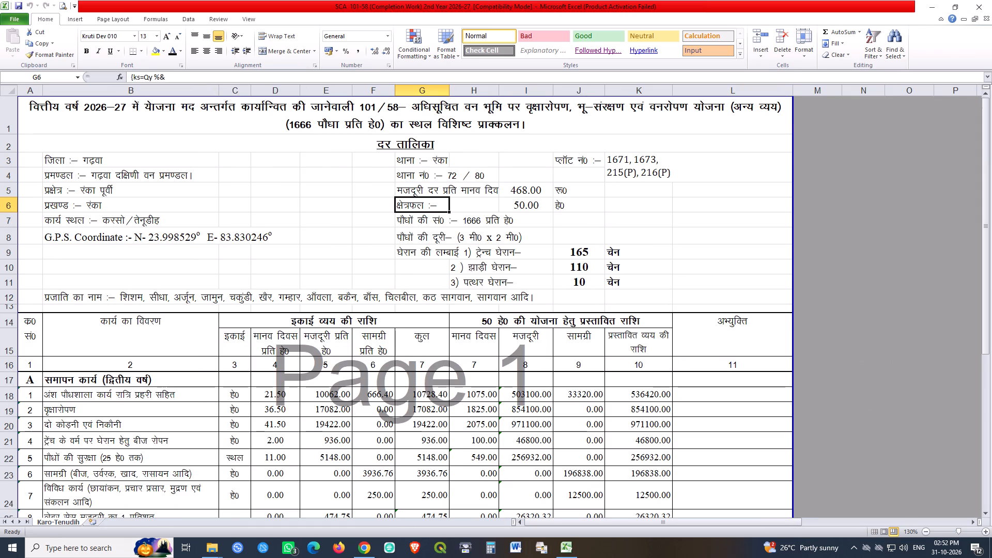
Save the SCA 101-58 Completion Work workbook again.
{"action": "left_click", "coordinate": [713, 223]}
{"action": "key", "text": "ctrl+s"}
{"action": "key", "text": "ctrl+s"}
{"action": "key", "text": "ctrl+s"}
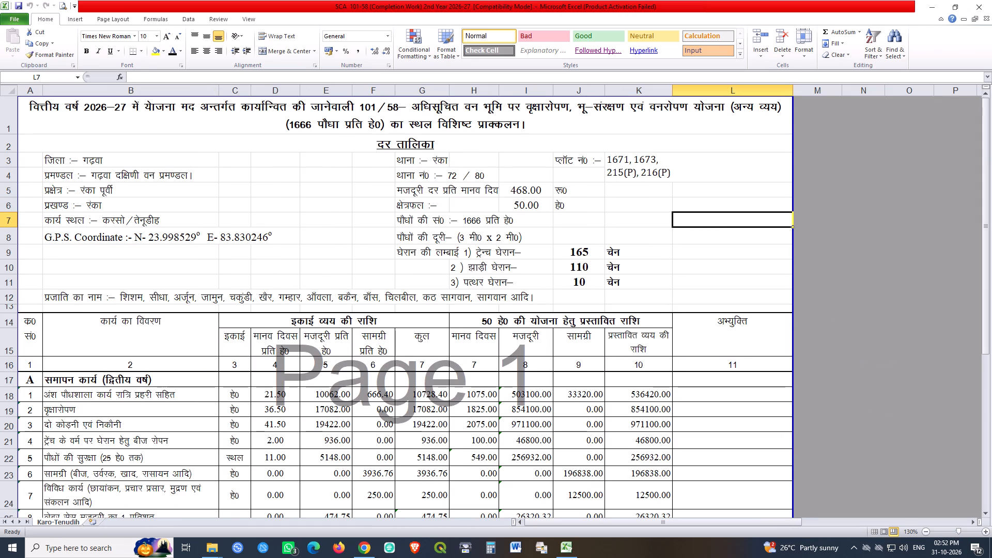
Check the wage-rate formula in E18 and the total and rounding formulas in I26, I27, J27 and K26.
{"action": "double_click", "coordinate": [318, 397]}
{"action": "key", "text": "Return"}
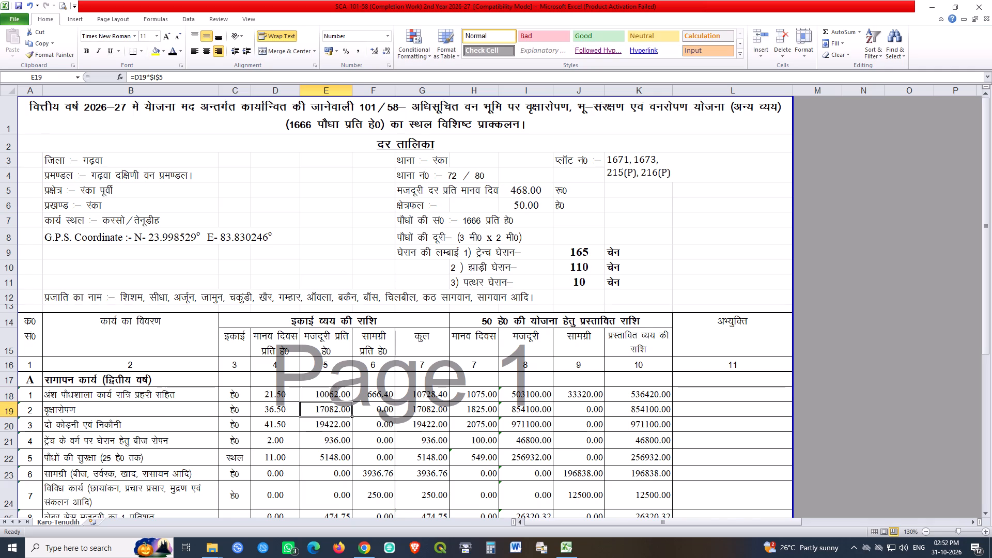
{"action": "left_click", "coordinate": [318, 397]}
{"action": "scroll", "coordinate": [443, 340], "scroll_direction": "down", "scroll_amount": 1}
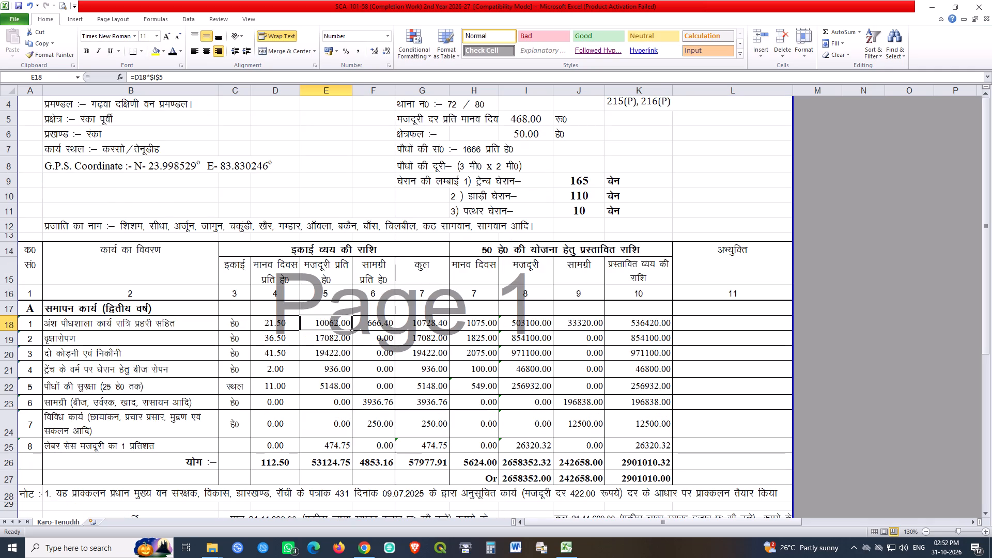
{"action": "left_click", "coordinate": [534, 460]}
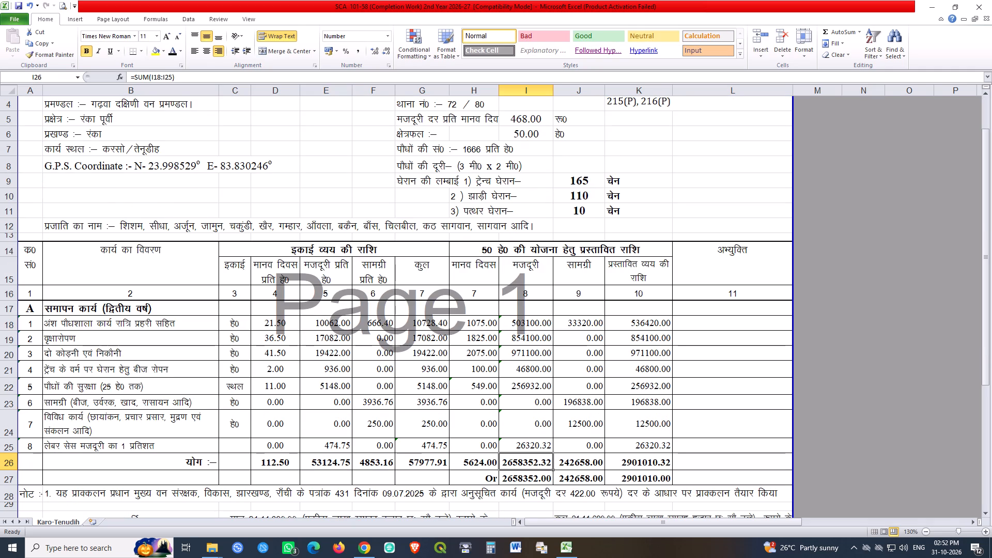
{"action": "double_click", "coordinate": [527, 462]}
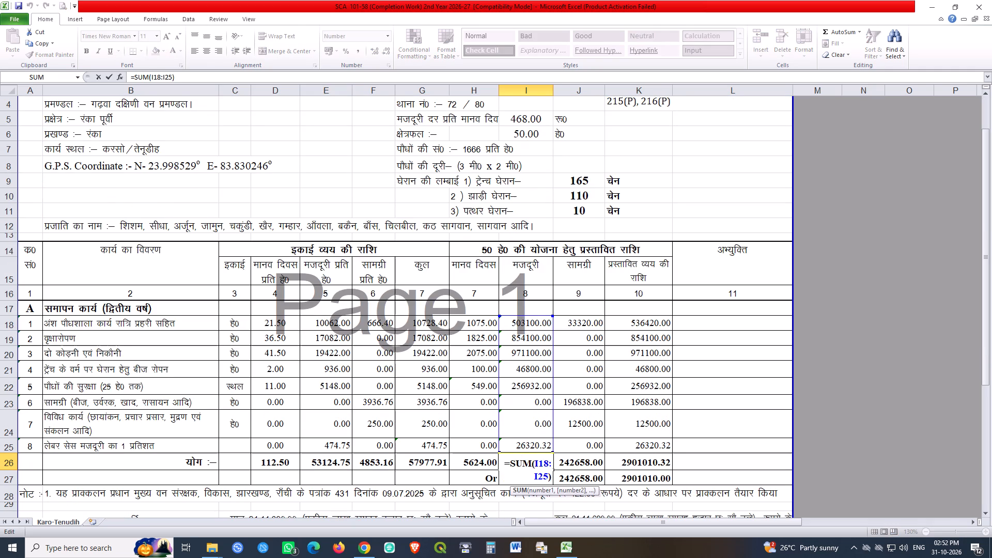
{"action": "key", "text": "Return"}
{"action": "left_click", "coordinate": [527, 462]}
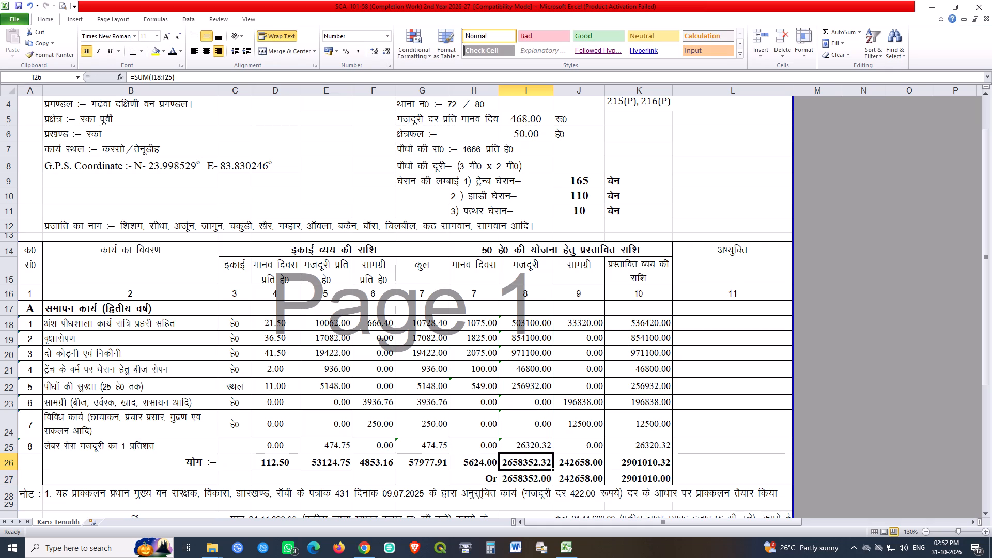
{"action": "double_click", "coordinate": [524, 476]}
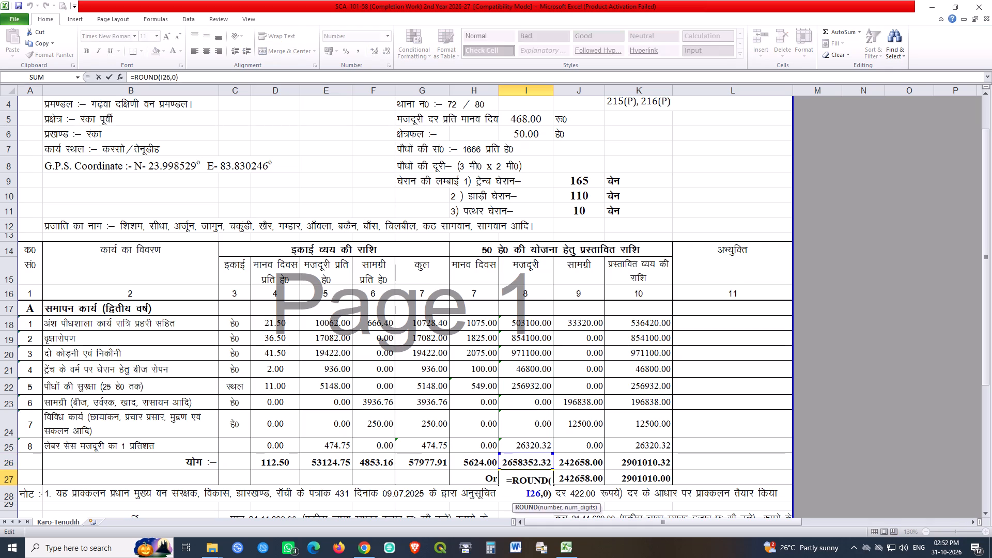
{"action": "key", "text": "Return"}
{"action": "double_click", "coordinate": [524, 476]}
{"action": "key", "text": "Return"}
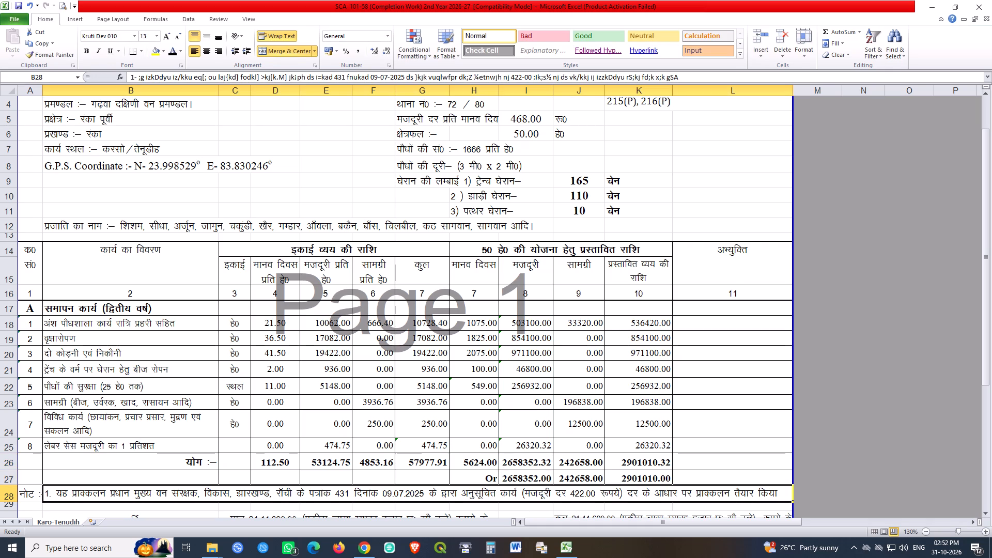
{"action": "double_click", "coordinate": [594, 479]}
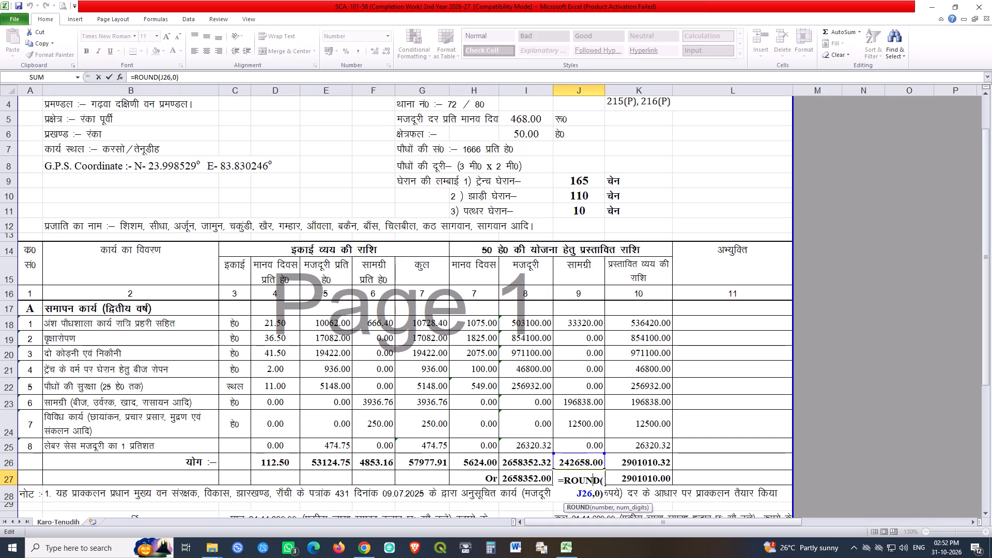
{"action": "key", "text": "Return"}
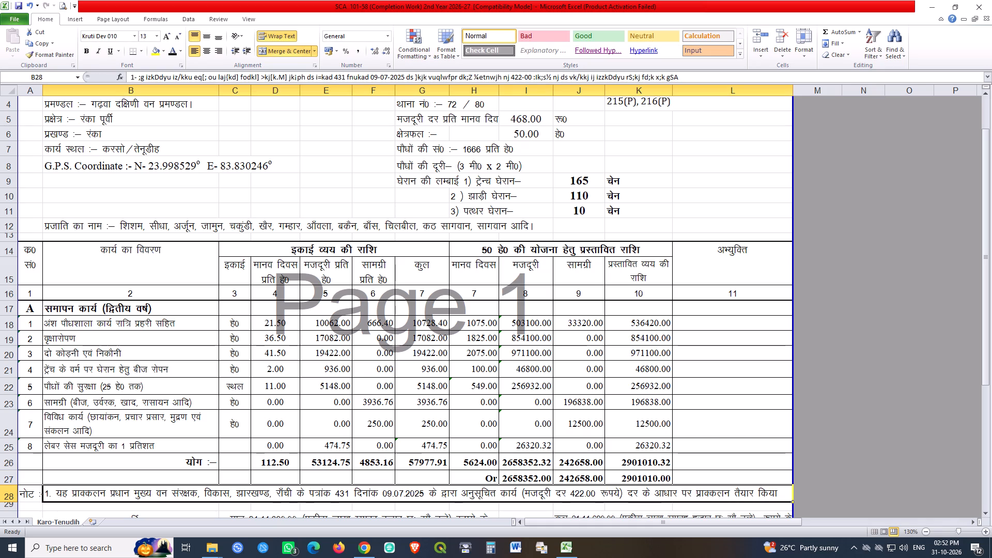
{"action": "double_click", "coordinate": [648, 461]}
{"action": "key", "text": "Return"}
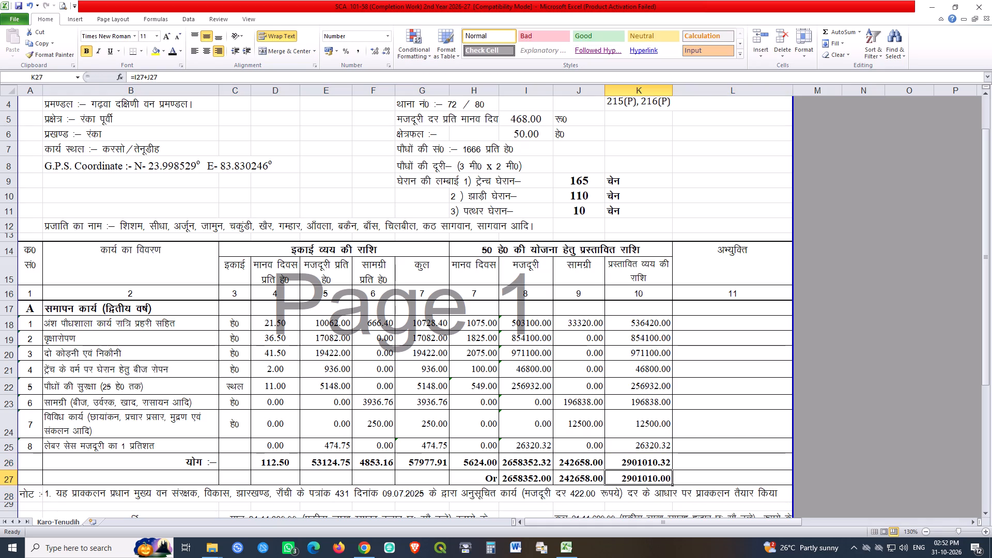
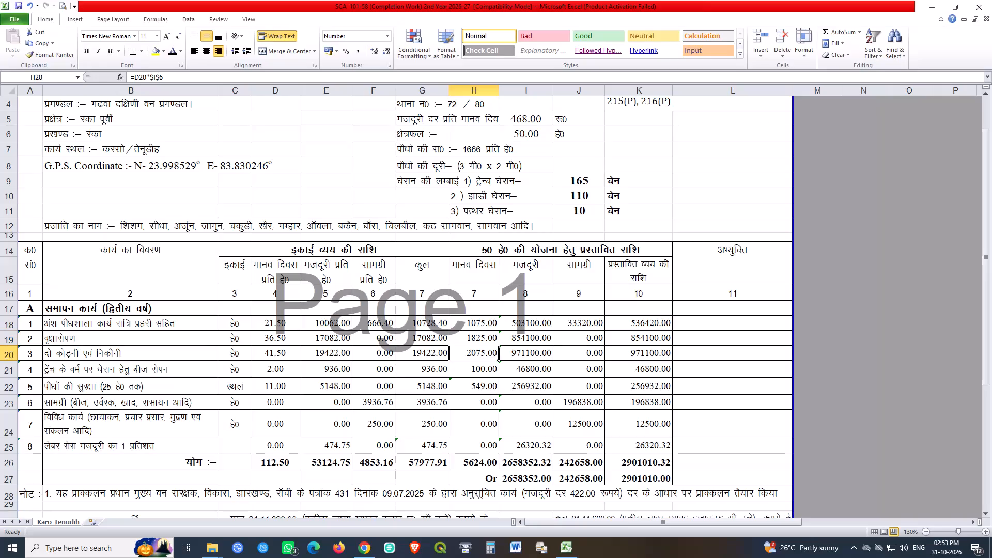
Correct the man-days formula for item 5, पौधों की सुरक्षा, in H22 to =D22*$I$6.
{"action": "key", "text": "Down"}
{"action": "key", "text": "Down"}
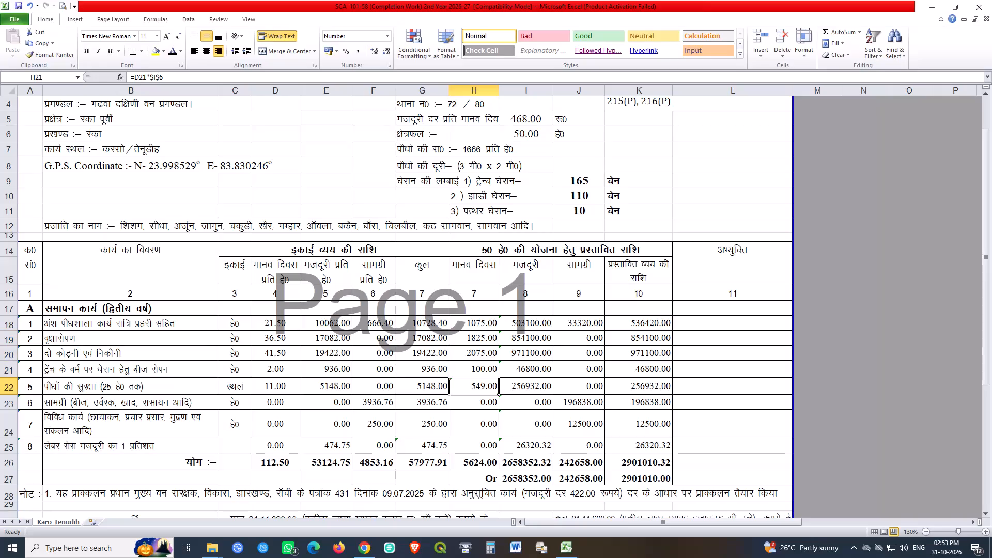
{"action": "key", "text": "F2"}
{"action": "key", "text": "BackSpace"}
{"action": "key", "text": "BackSpace"}
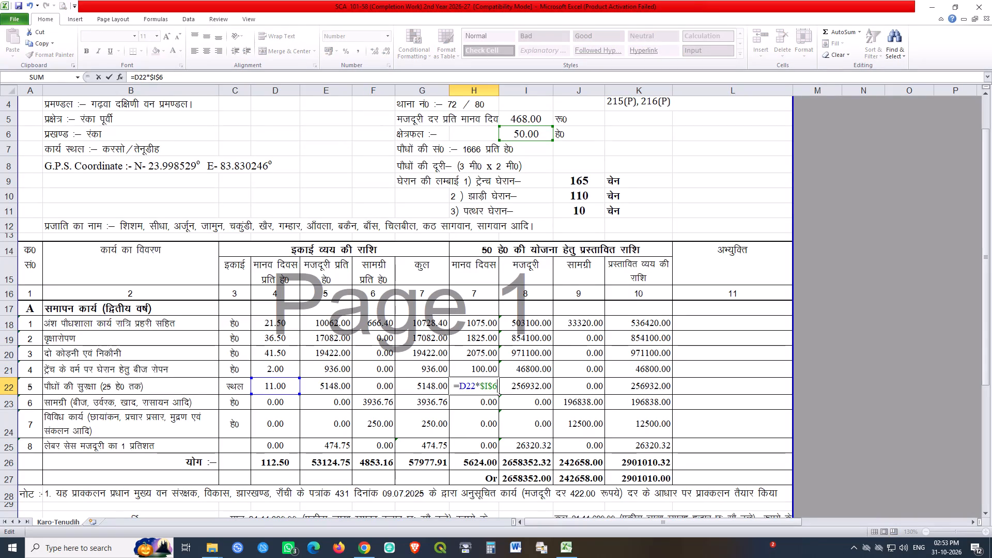
{"action": "key", "text": "Return"}
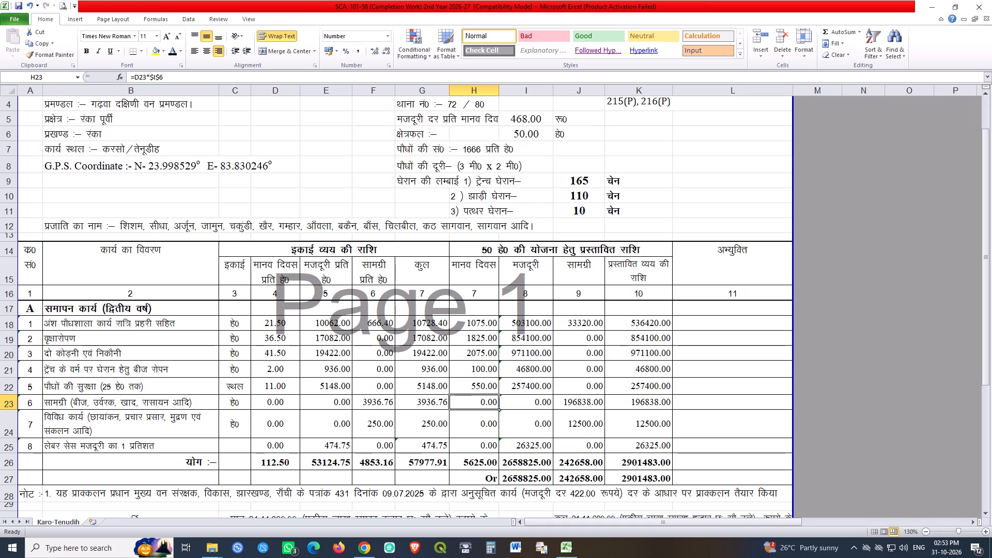
{"action": "key", "text": "Up"}
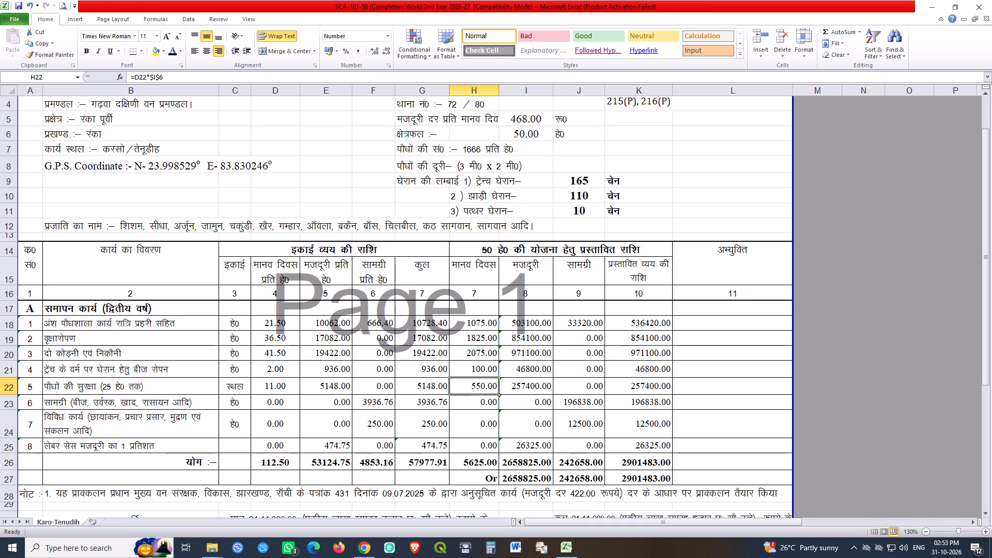
Check the man-days formulas in H23 to H26, the wage formula in I18 and the wage total in I26.
{"action": "key", "text": "Down"}
{"action": "key", "text": "Down"}
{"action": "key", "text": "Down"}
{"action": "key", "text": "Down"}
{"action": "key", "text": "Up"}
{"action": "key", "text": "Up"}
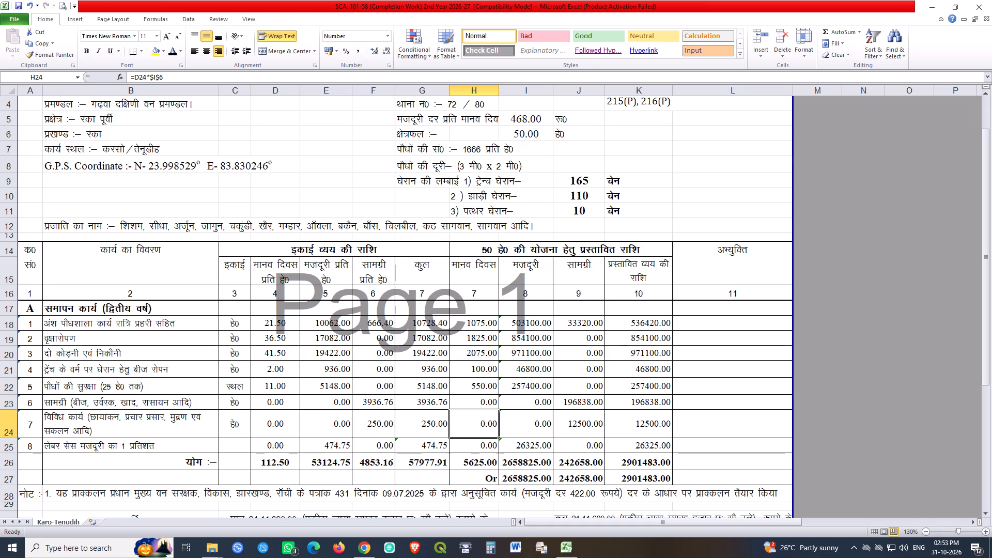
{"action": "key", "text": "Up"}
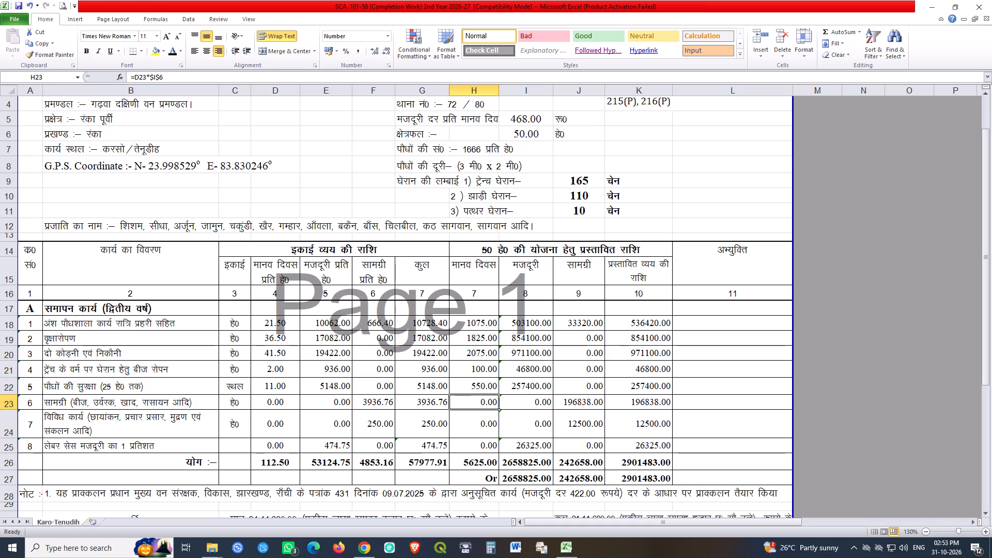
{"action": "left_click", "coordinate": [517, 329]}
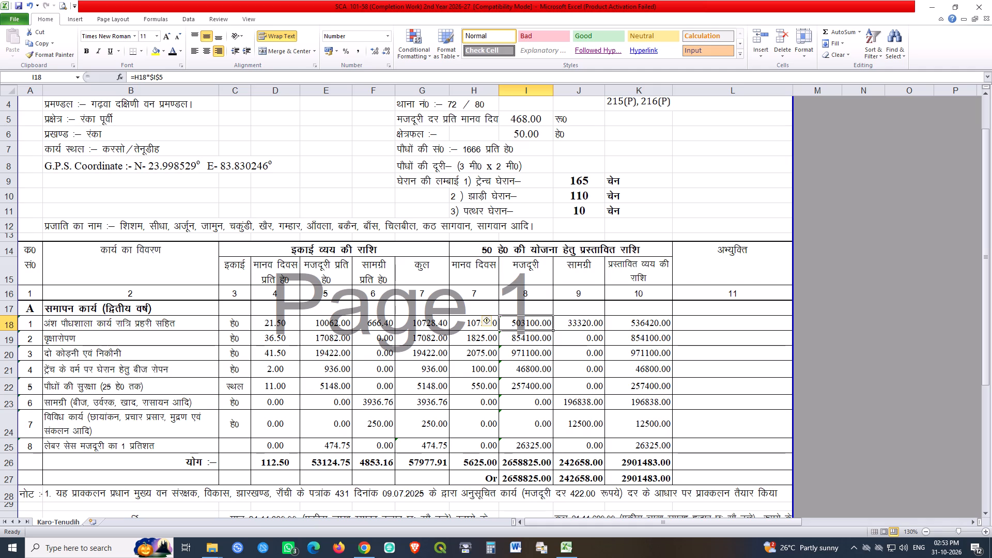
{"action": "left_click", "coordinate": [539, 459]}
{"action": "left_click", "coordinate": [811, 324]}
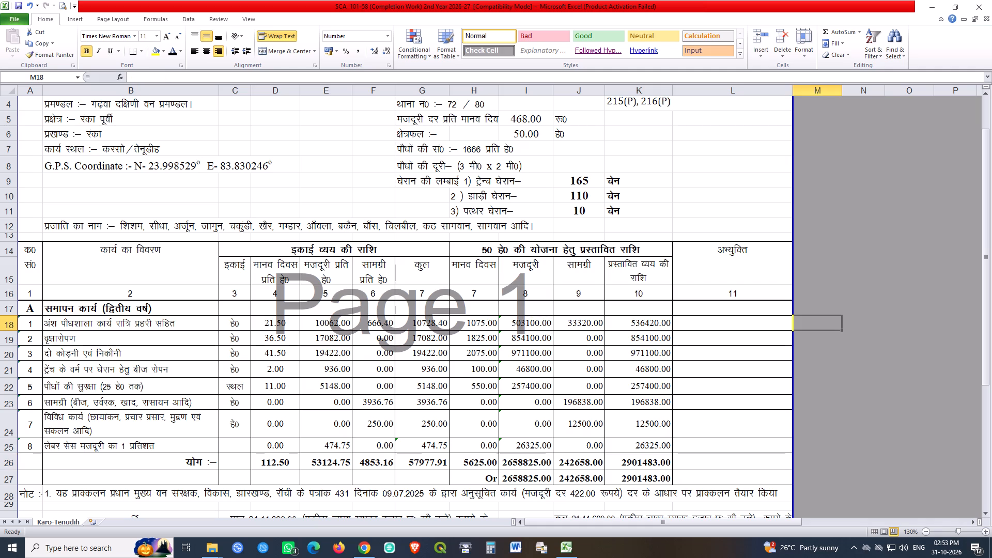
{"action": "left_click", "coordinate": [518, 466]}
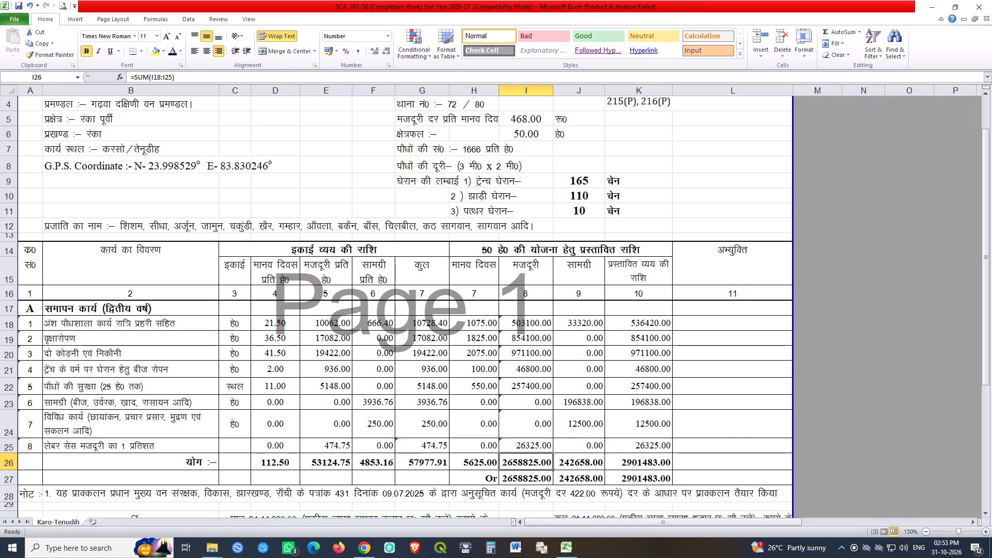
Review the wage formula =H18*$I$5 in I18 and fill it down through I21.
{"action": "double_click", "coordinate": [539, 324]}
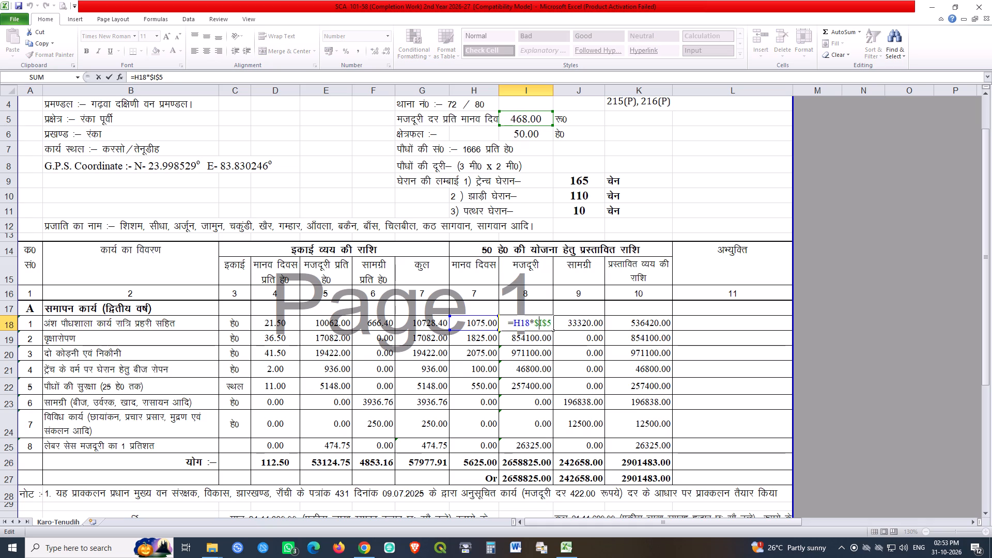
{"action": "key", "text": "Return"}
{"action": "left_click", "coordinate": [539, 324]}
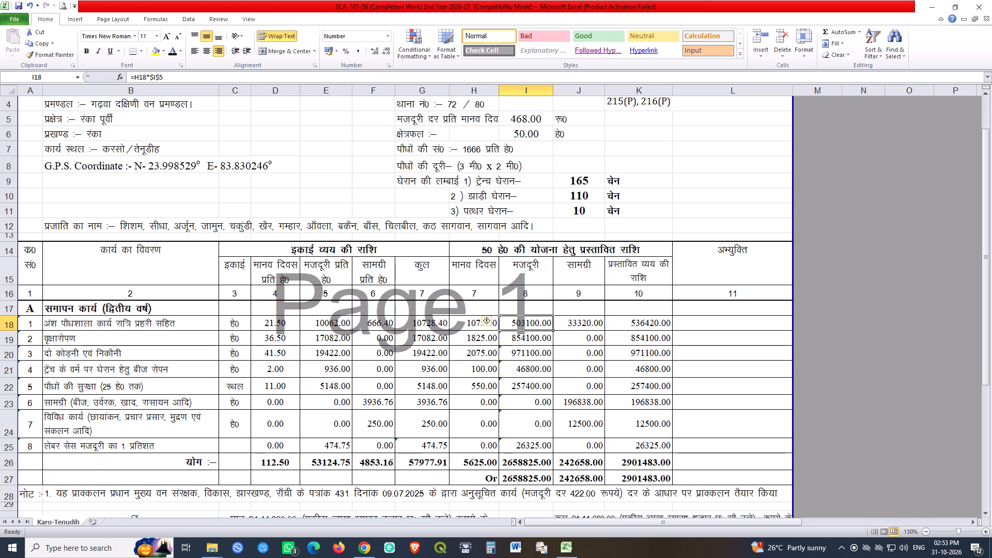
{"action": "left_click_drag", "start_coordinate": [554, 330], "coordinate": [559, 374]}
Check the wage formulas in I22 and I26 and the material-cost formulas in J18 and J23.
{"action": "left_click", "coordinate": [532, 385]}
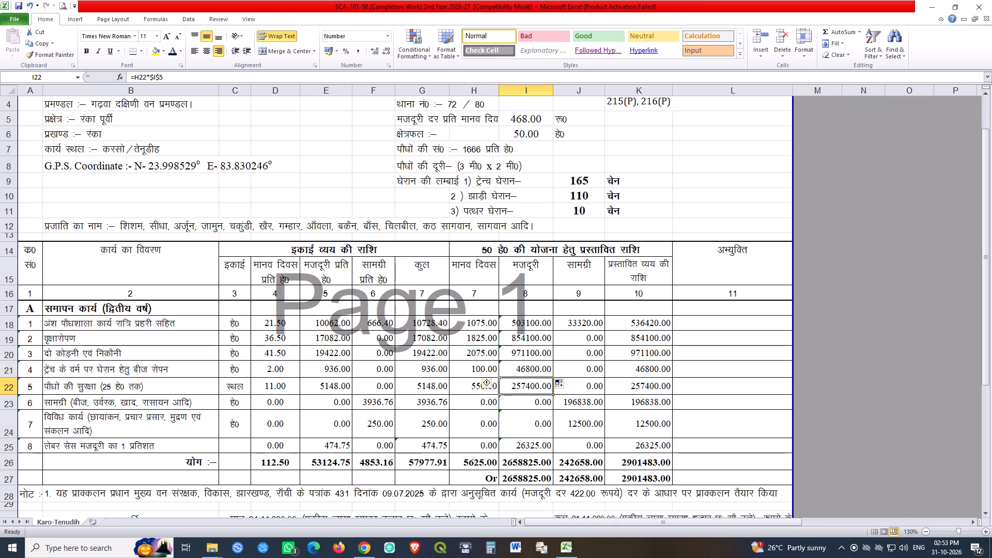
{"action": "double_click", "coordinate": [532, 385]}
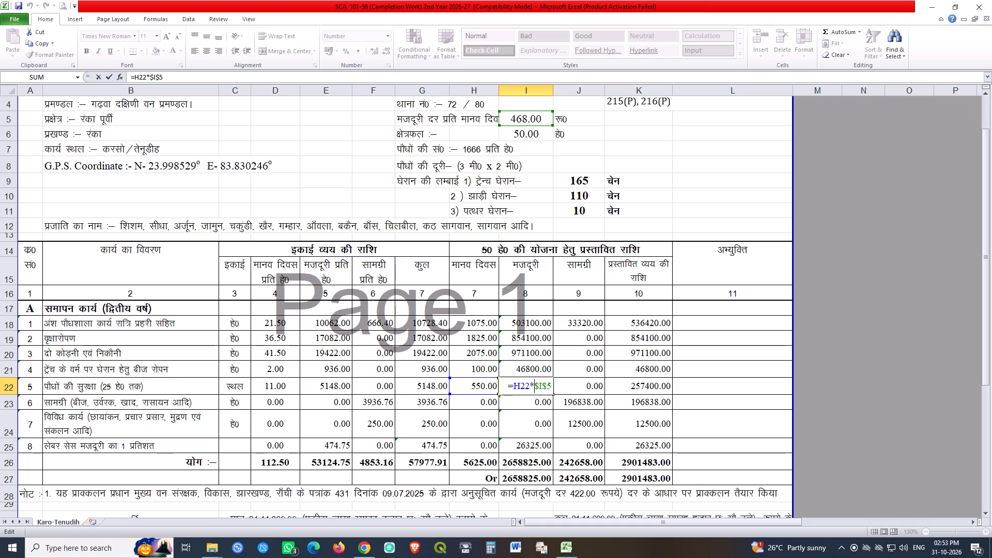
{"action": "key", "text": "Return"}
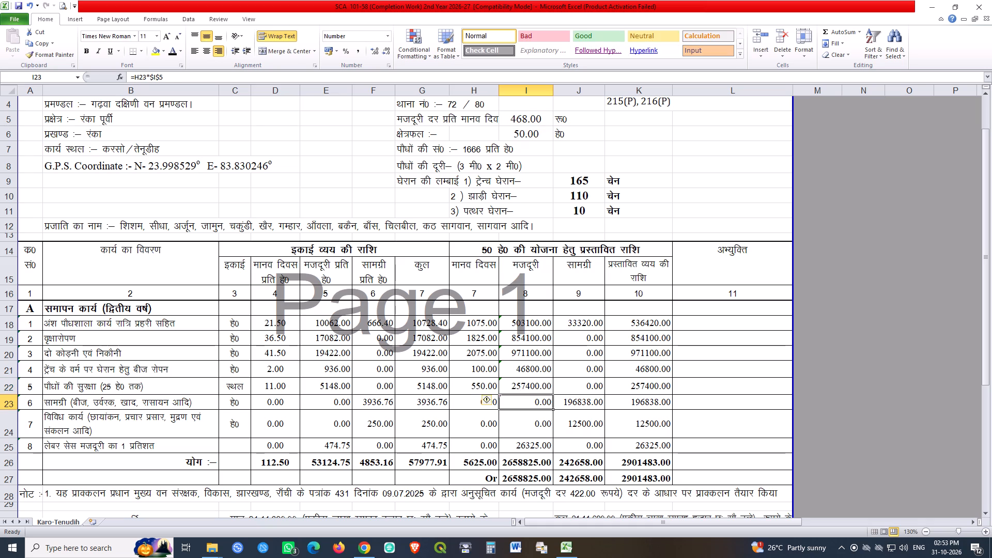
{"action": "triple_click", "coordinate": [527, 465]}
{"action": "key", "text": "Return"}
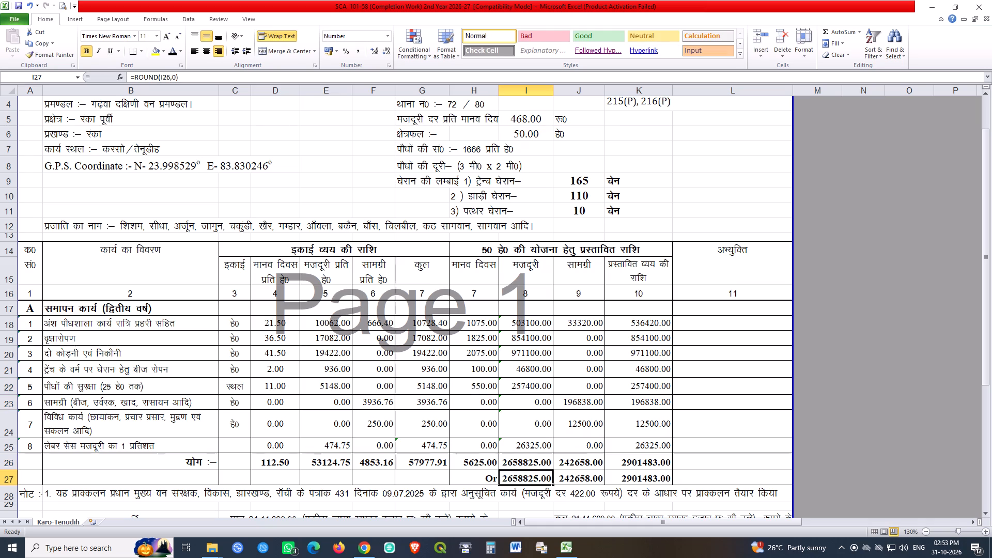
{"action": "double_click", "coordinate": [588, 323]}
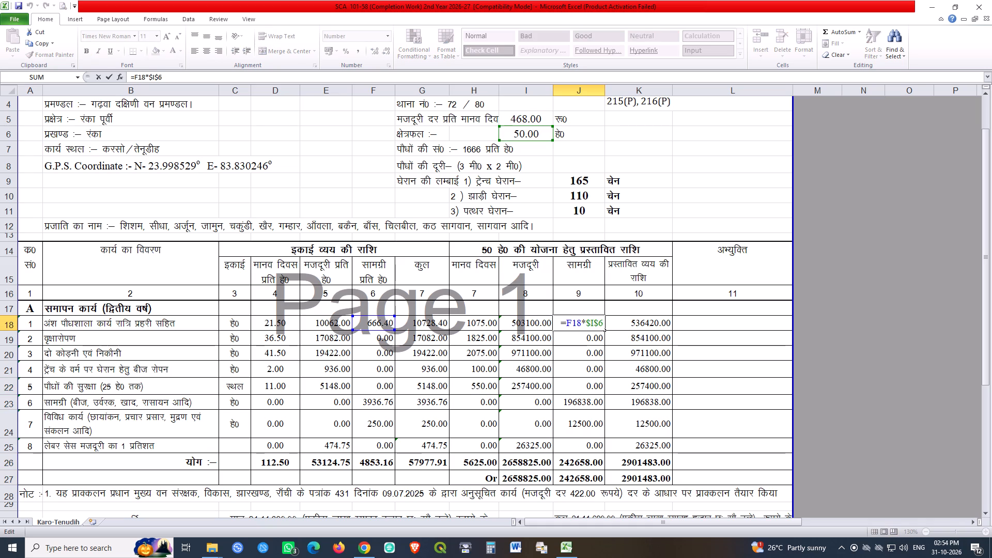
{"action": "key", "text": "Return"}
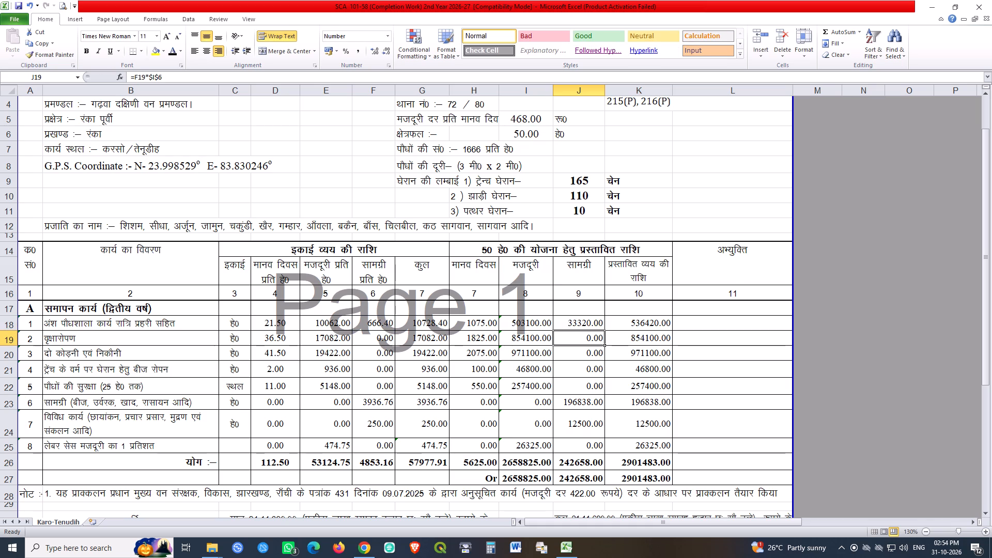
{"action": "double_click", "coordinate": [588, 404]}
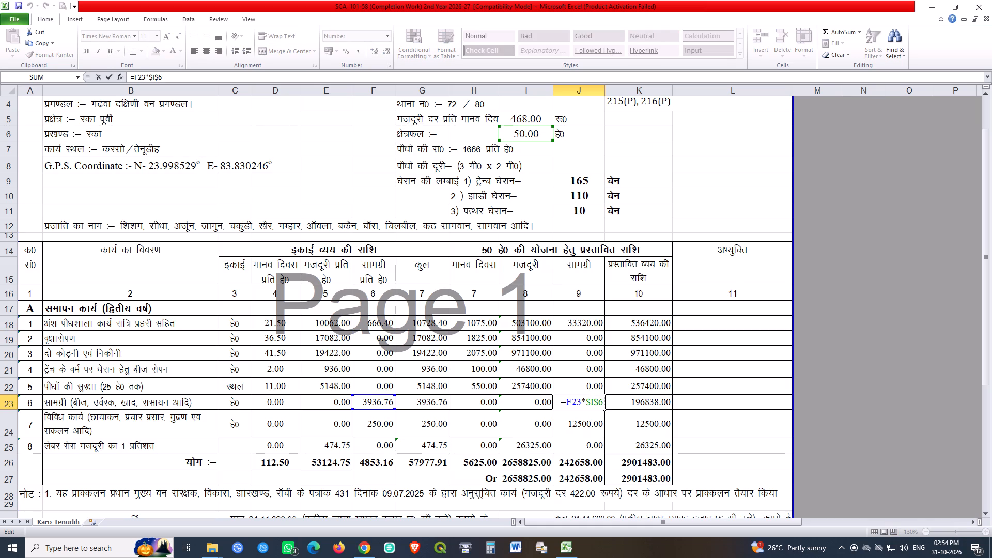